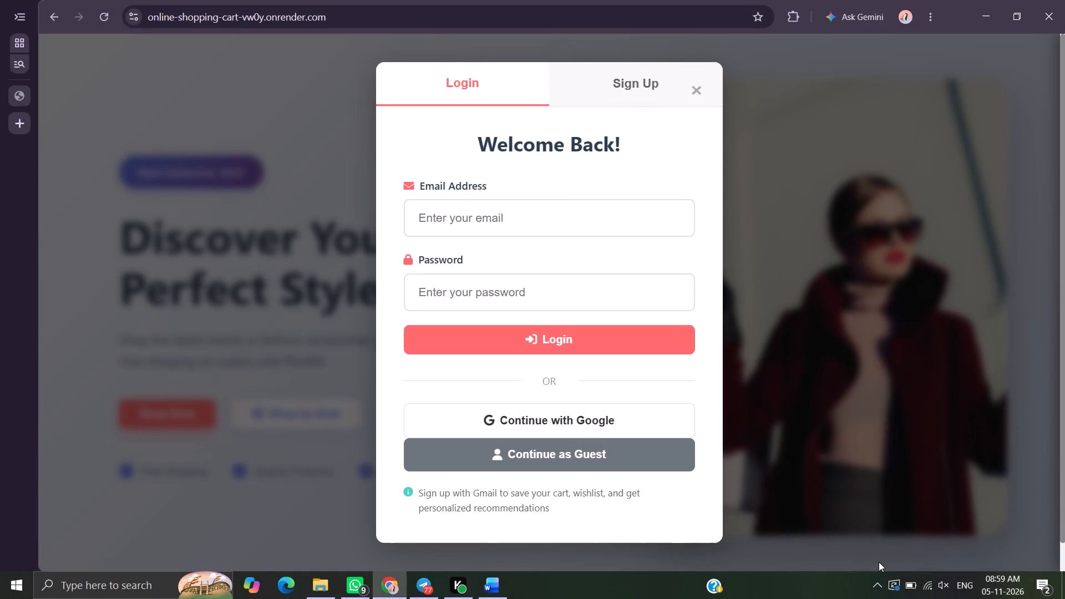
key(alt+Tab)
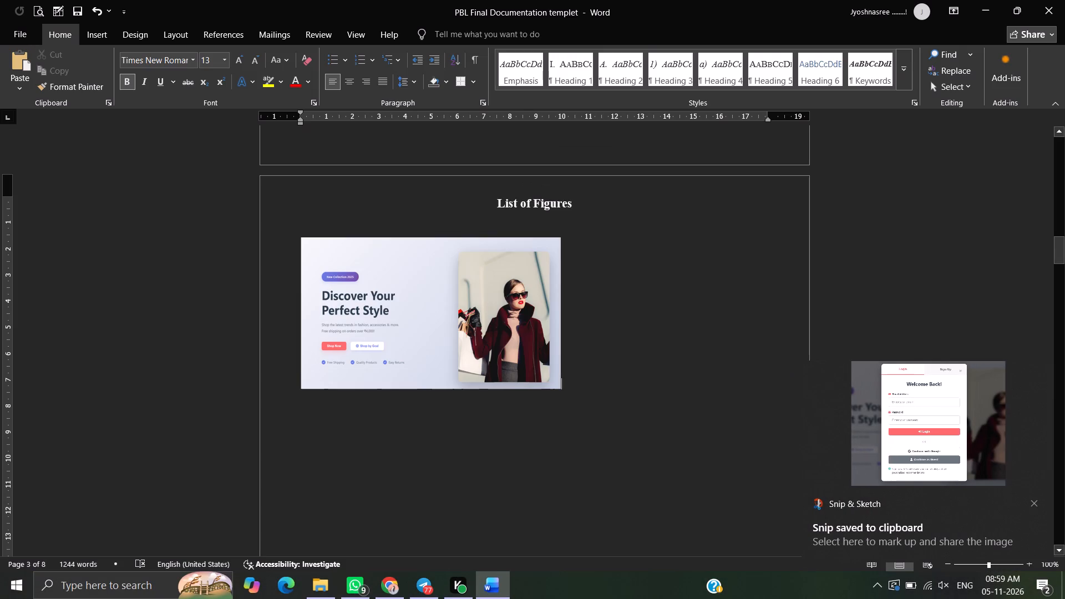
key(ctrl+v)
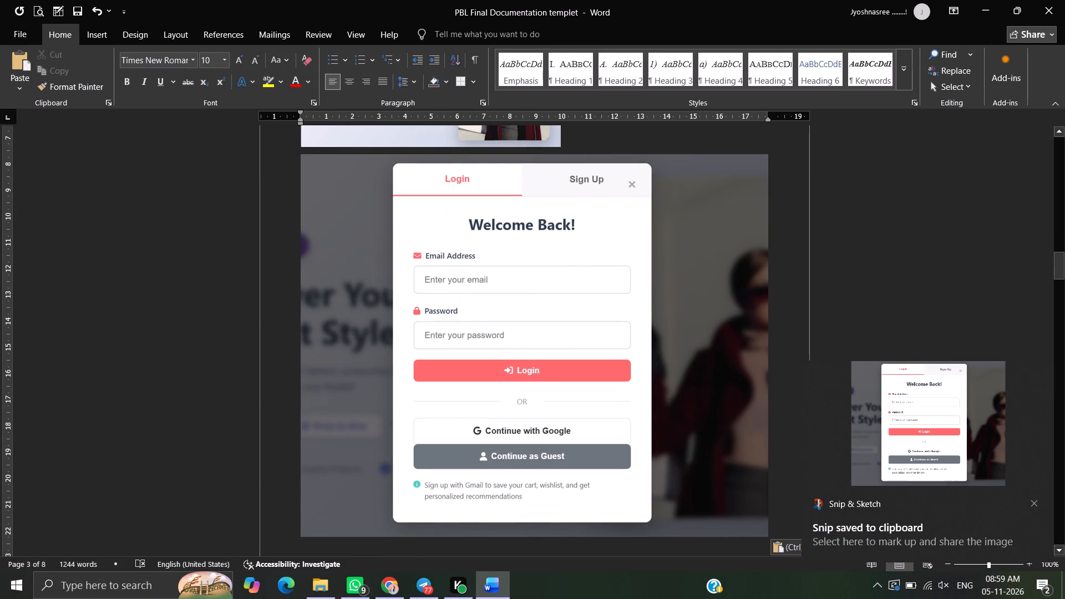
Shrink the pasted login form screenshot proportionally to about 9 cm wide.
click(649, 354)
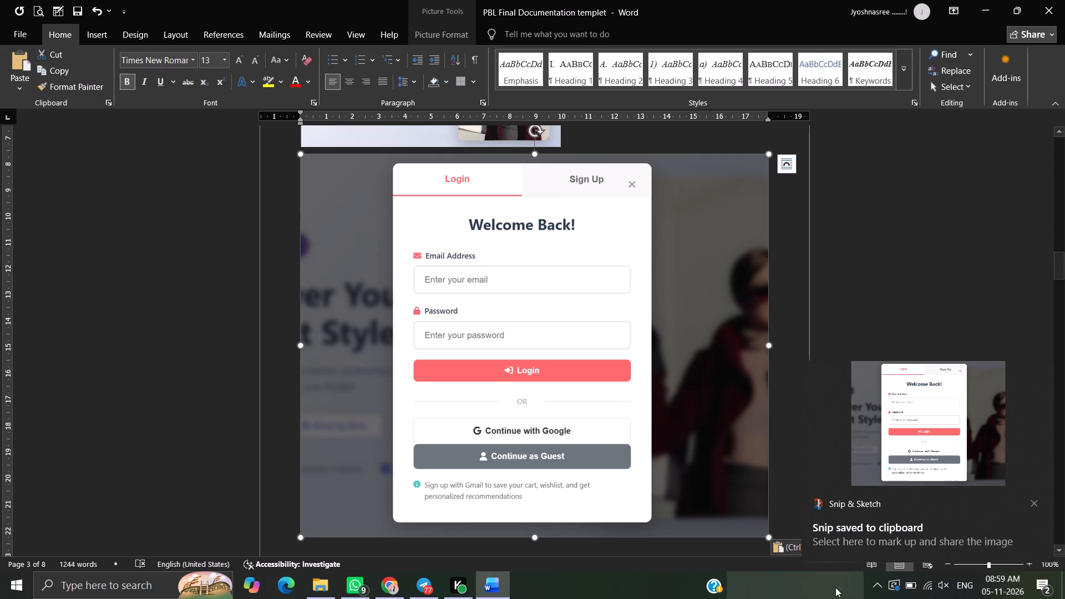
drag(768, 536, 627, 352)
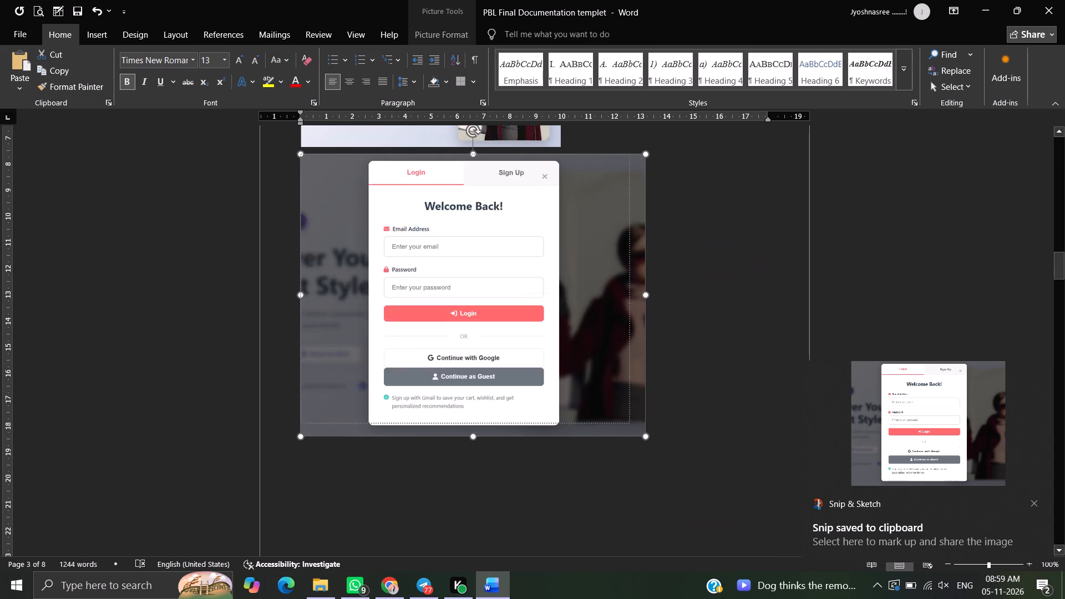
drag(627, 352, 539, 306)
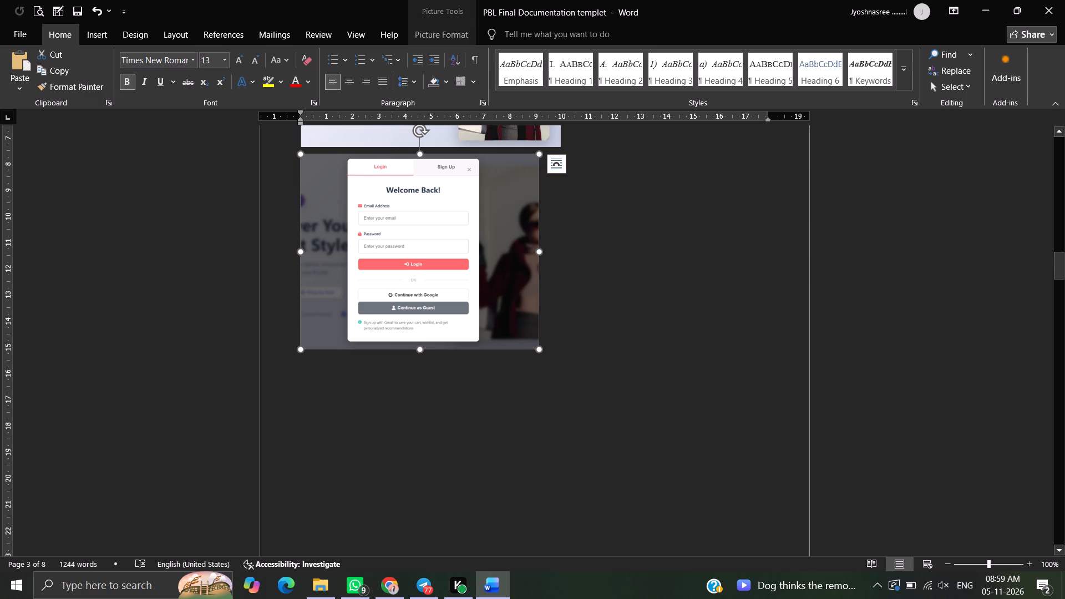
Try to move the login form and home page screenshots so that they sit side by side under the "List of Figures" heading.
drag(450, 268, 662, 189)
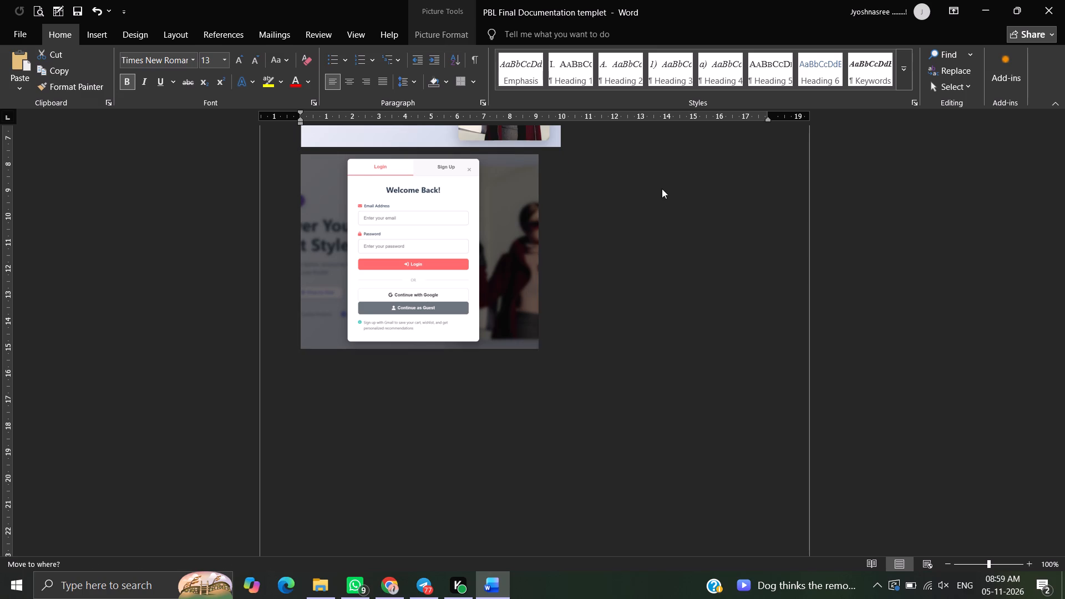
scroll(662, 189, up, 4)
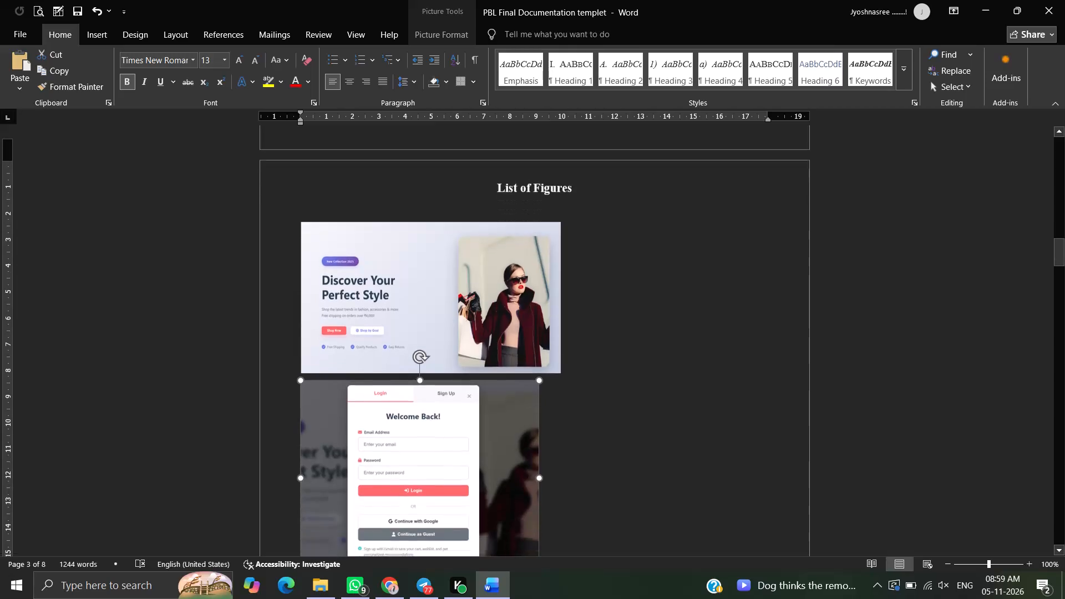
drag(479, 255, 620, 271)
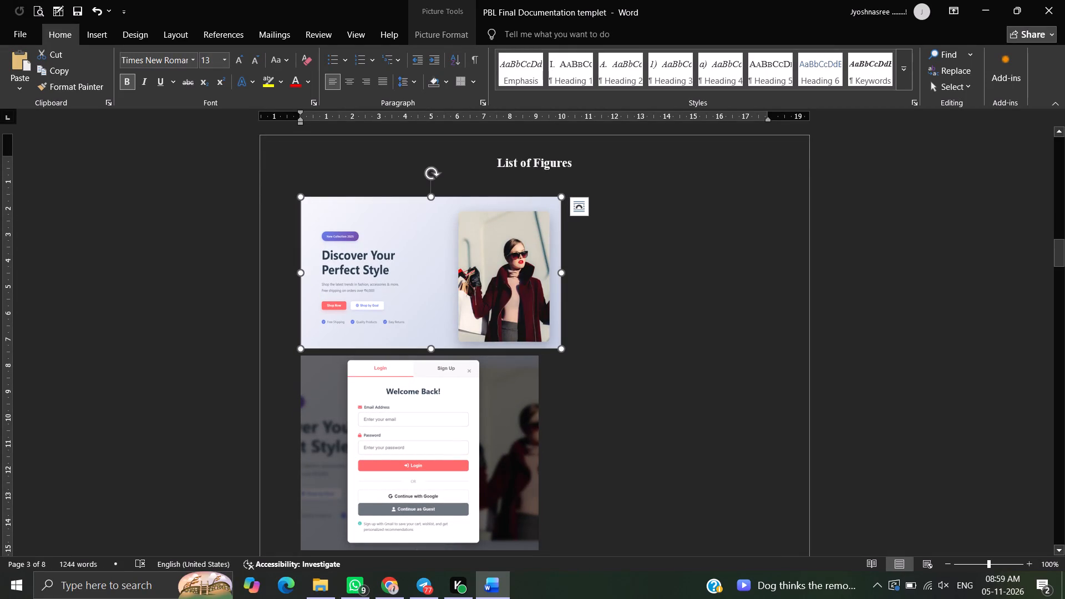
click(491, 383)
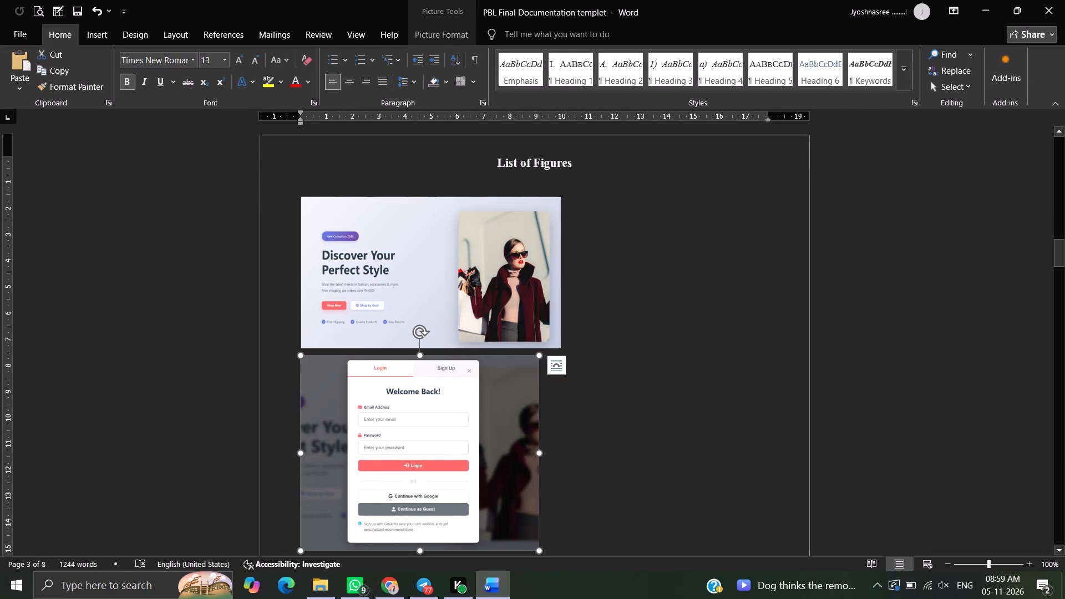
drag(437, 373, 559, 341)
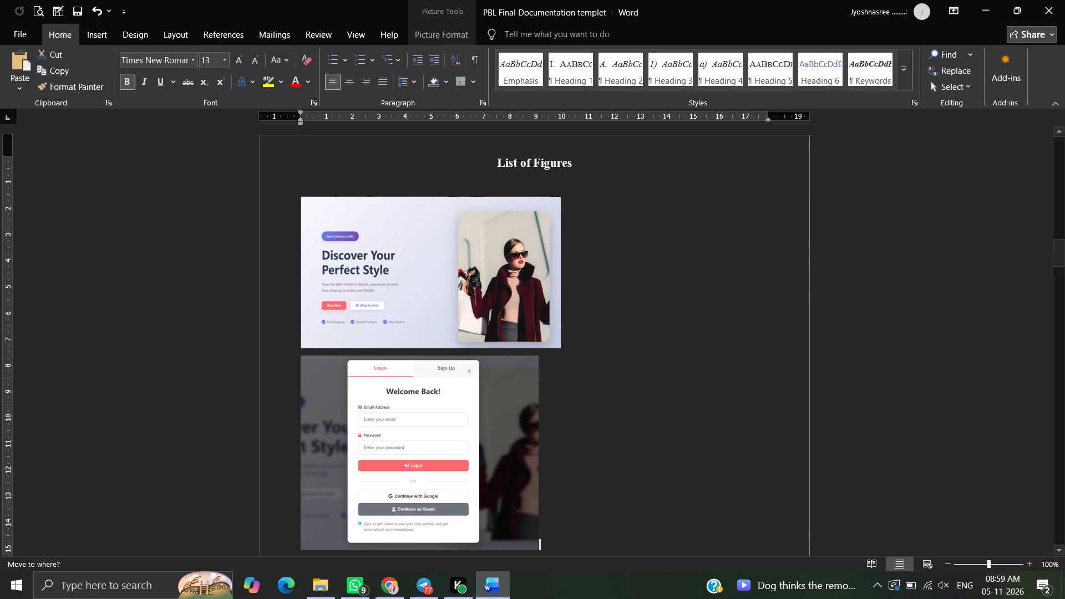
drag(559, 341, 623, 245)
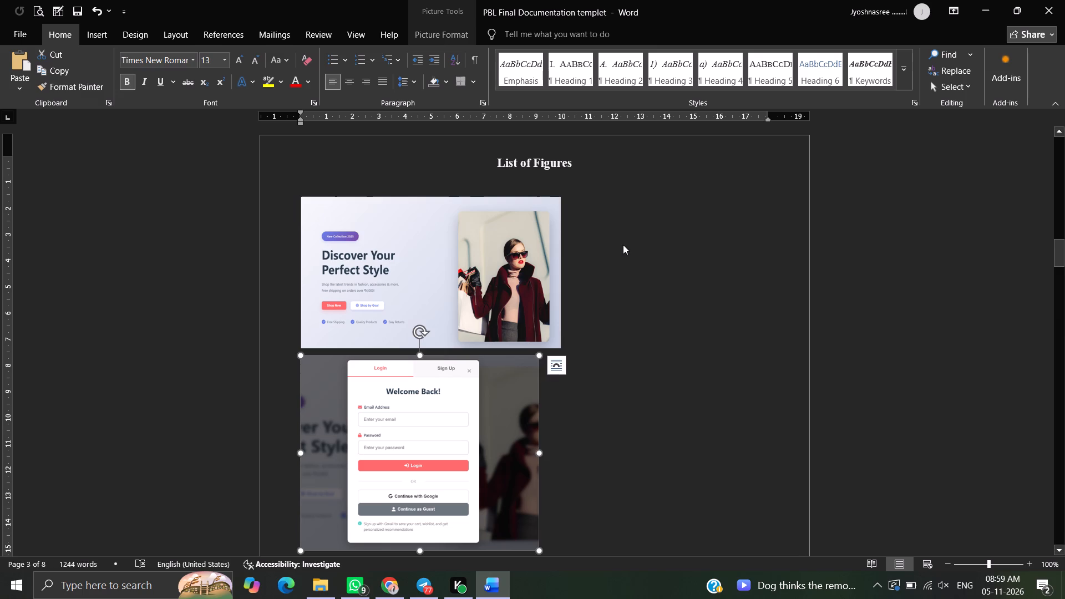
Shrink the home page screenshot proportionally to about 8 cm wide so the login form screenshot fits beside it on the same line.
click(545, 307)
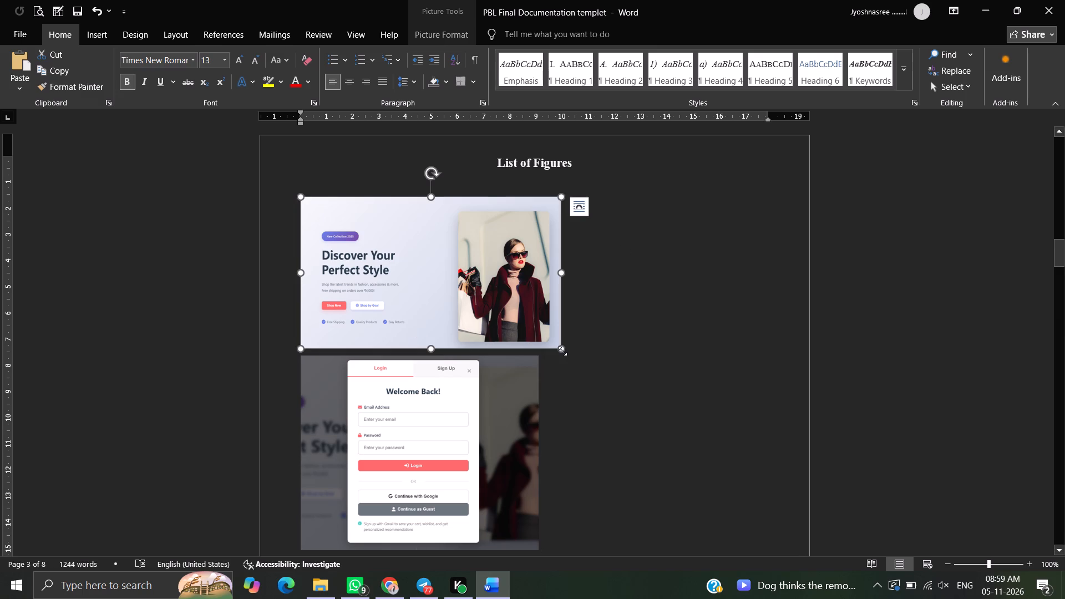
drag(562, 351, 481, 322)
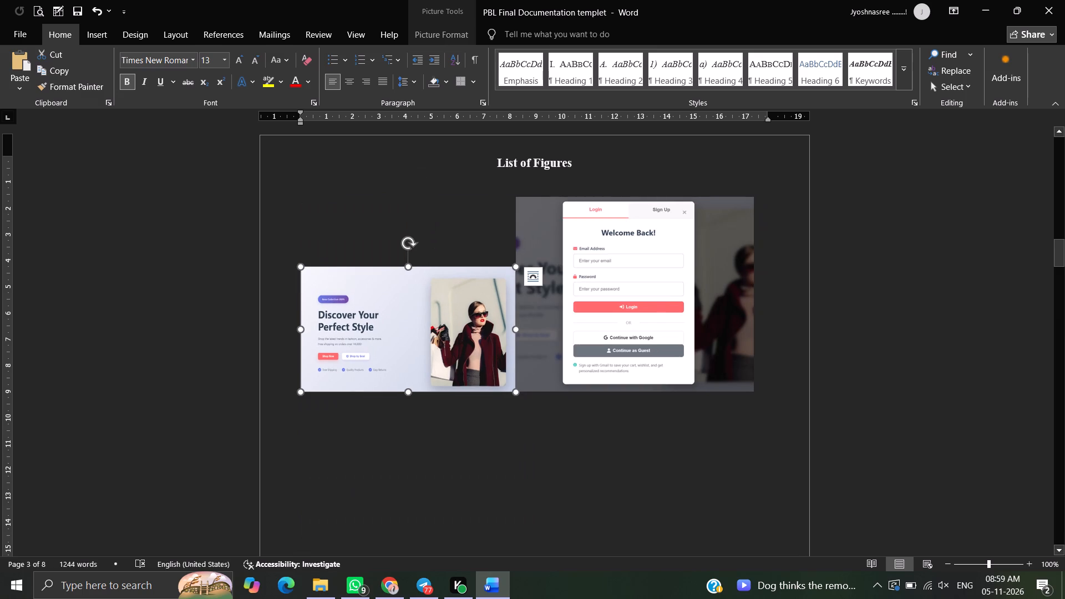
click(565, 323)
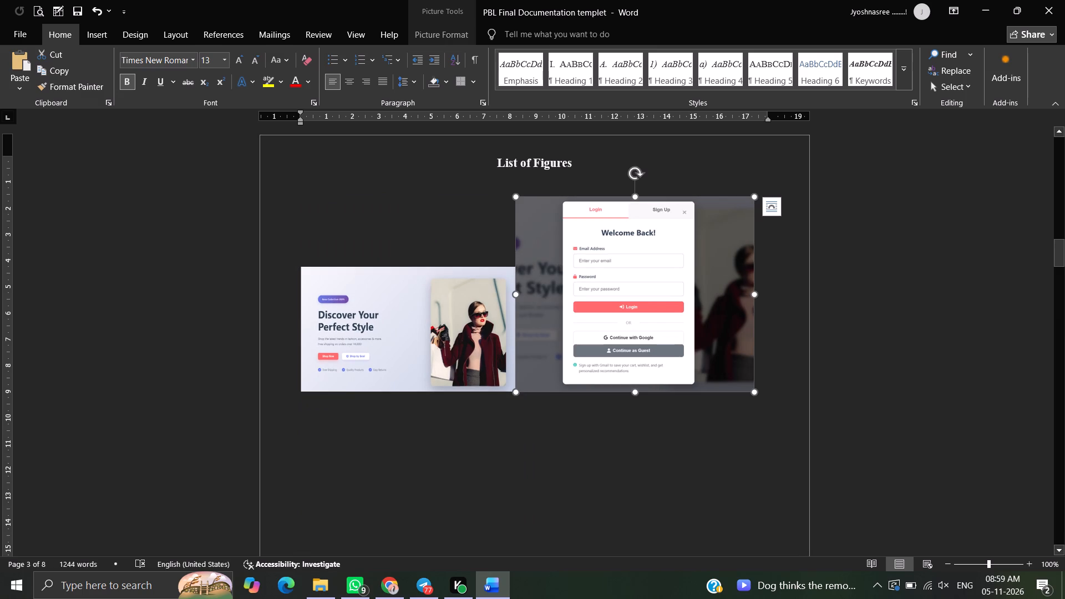
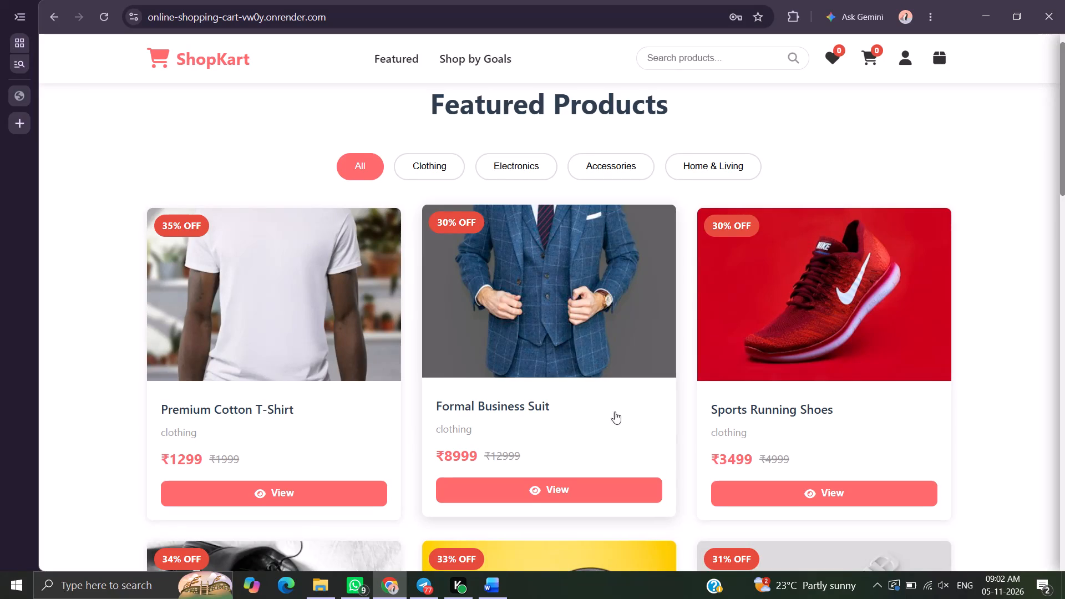
Browse ShopKart's product listing and start a rectangular screen snip of the Featured Products section with the All category shown.
scroll(650, 419, down, 2)
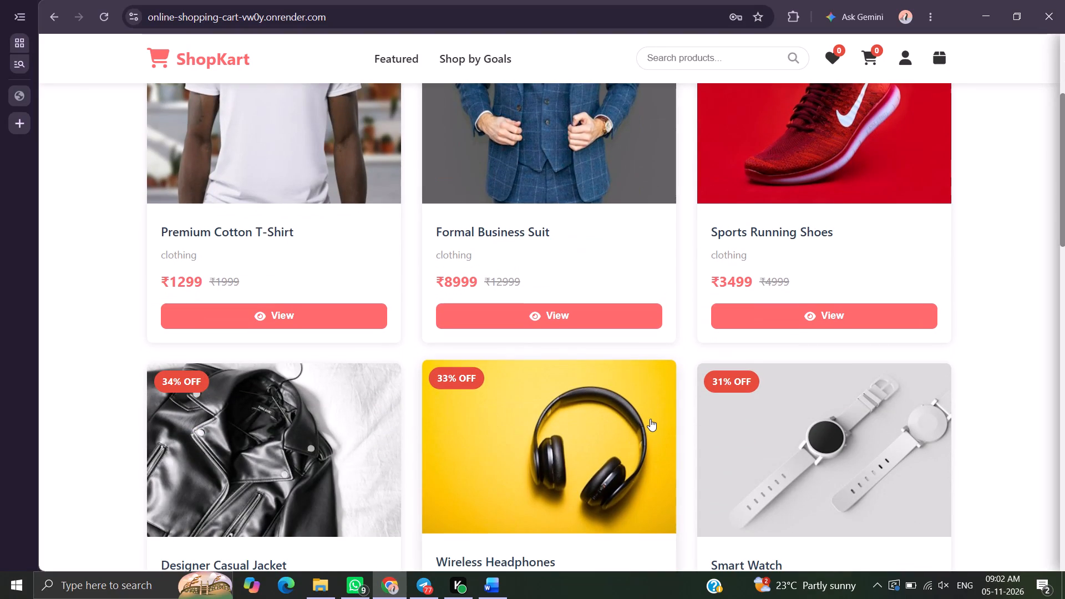
scroll(650, 419, down, 11)
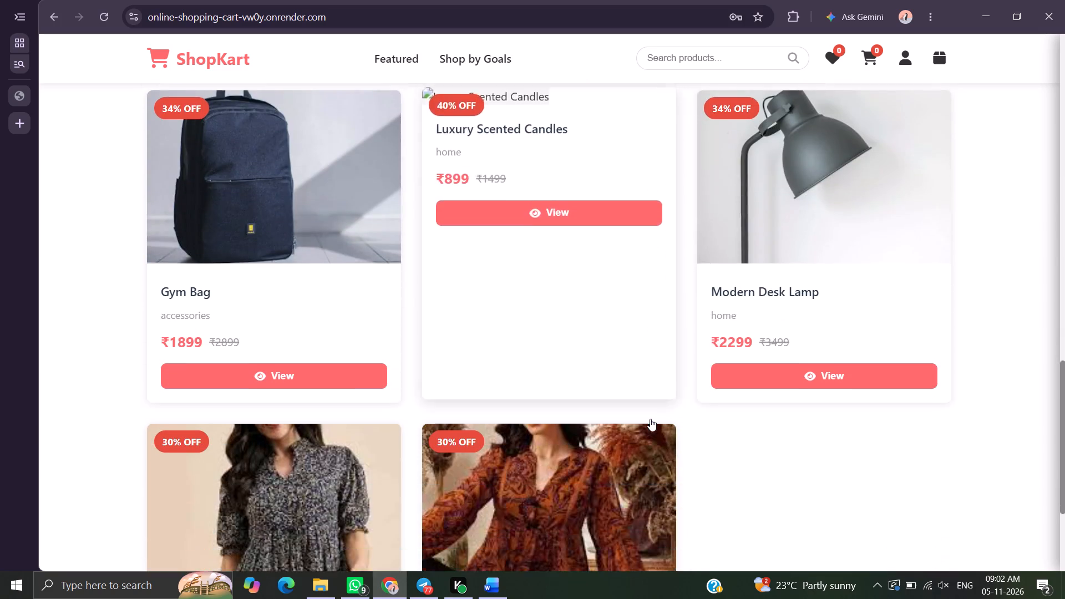
scroll(650, 419, down, 7)
scroll(650, 419, up, 12)
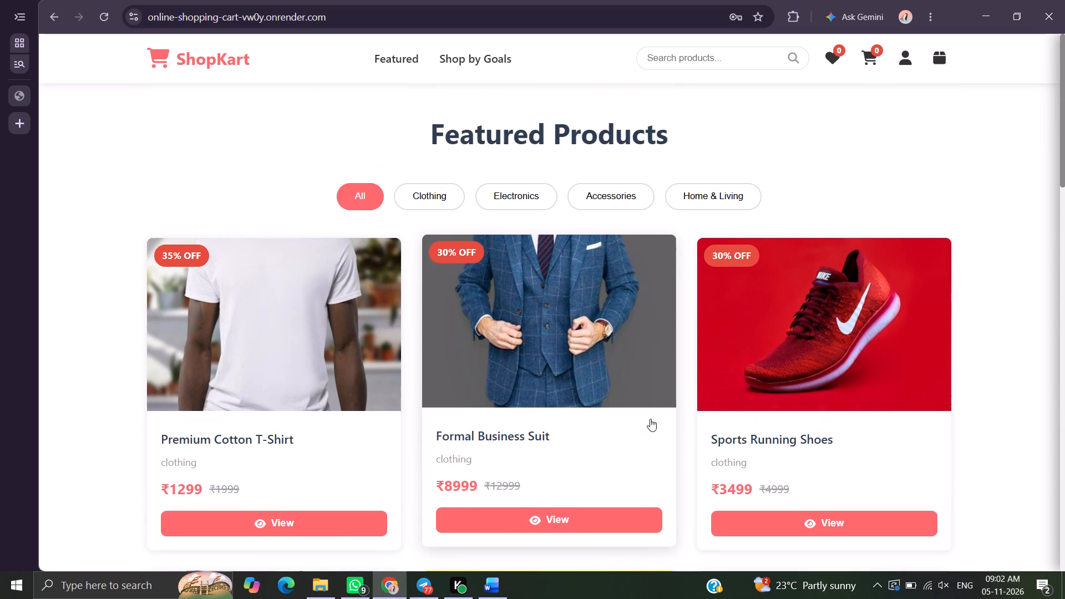
key(Print)
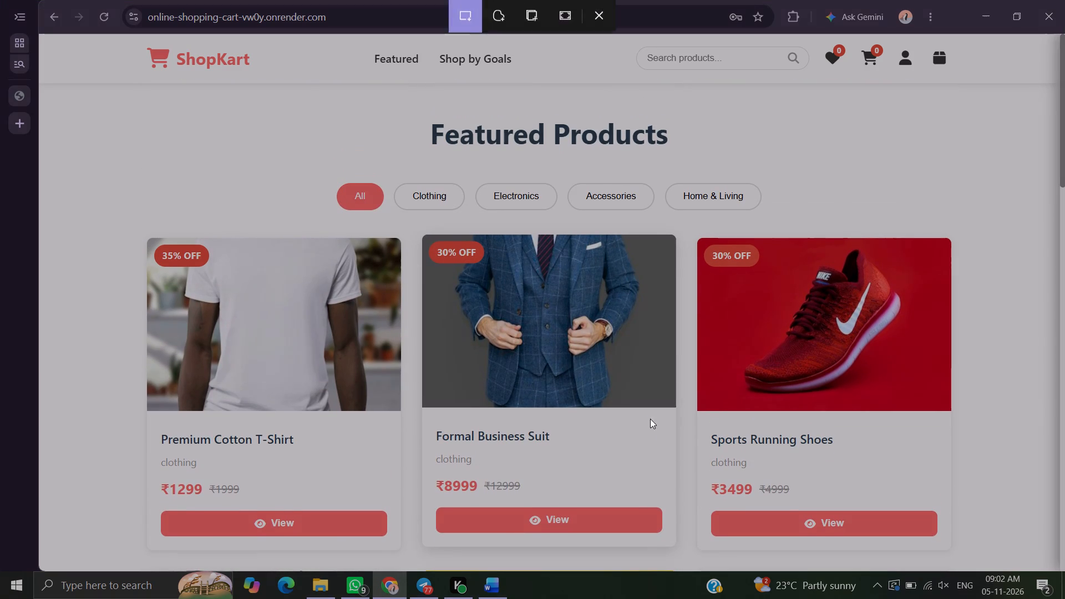
Capture a snip of the ShopKart Featured Products page, from the site header down to the View buttons of the first product row.
drag(37, 35, 917, 111)
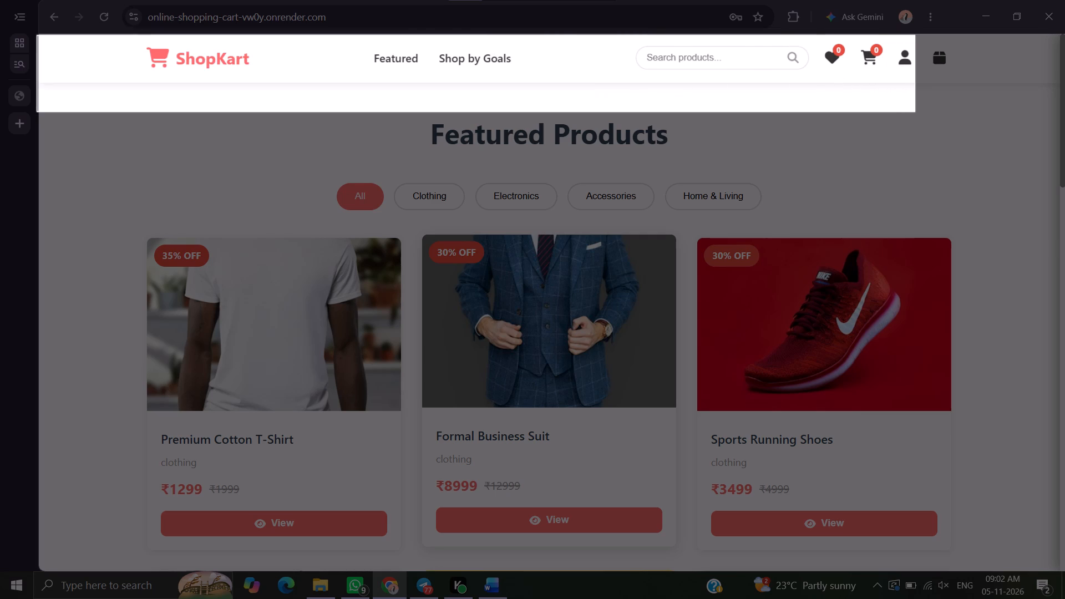
drag(917, 111, 1064, 481)
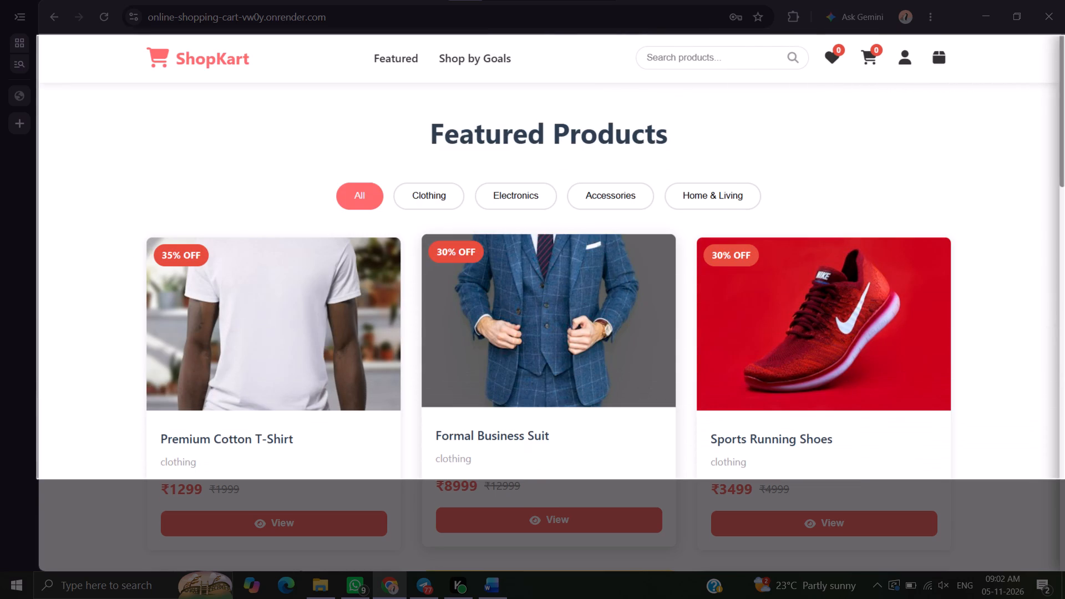
drag(1064, 481, 1064, 598)
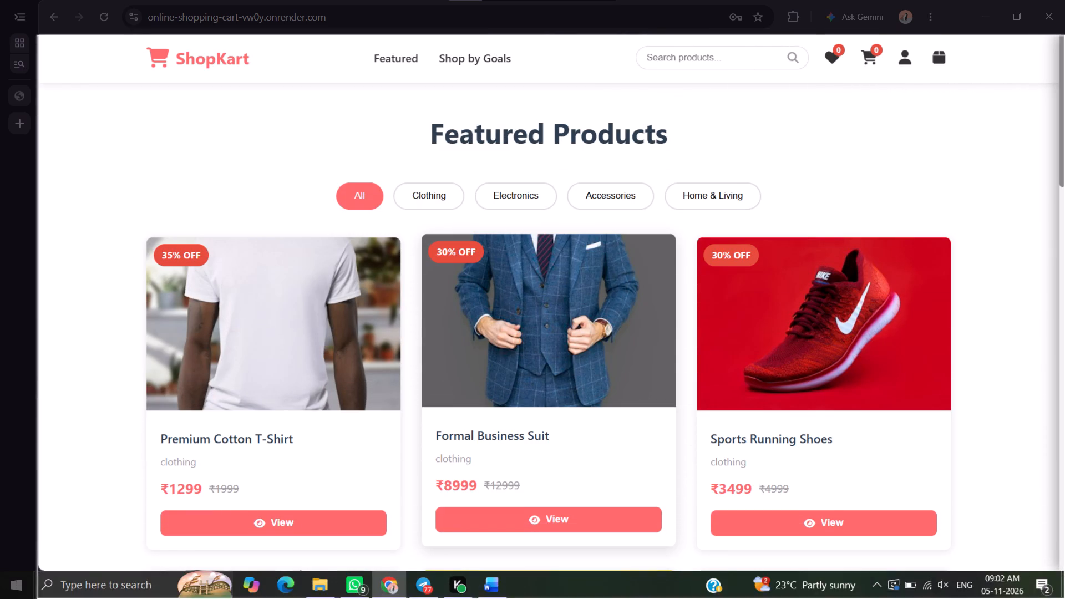
drag(1064, 598, 1064, 572)
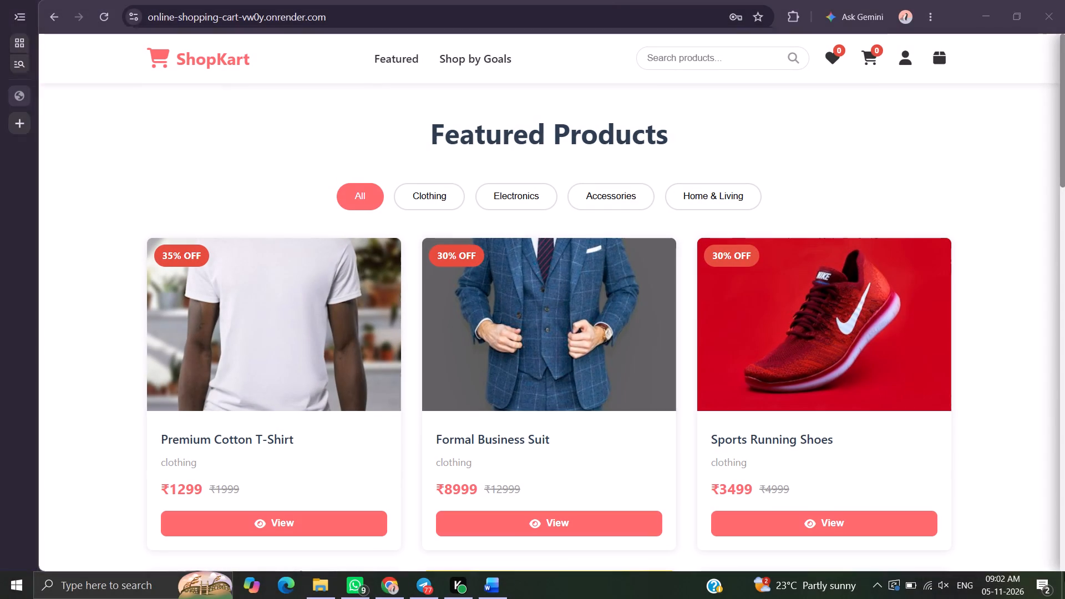
click(1064, 572)
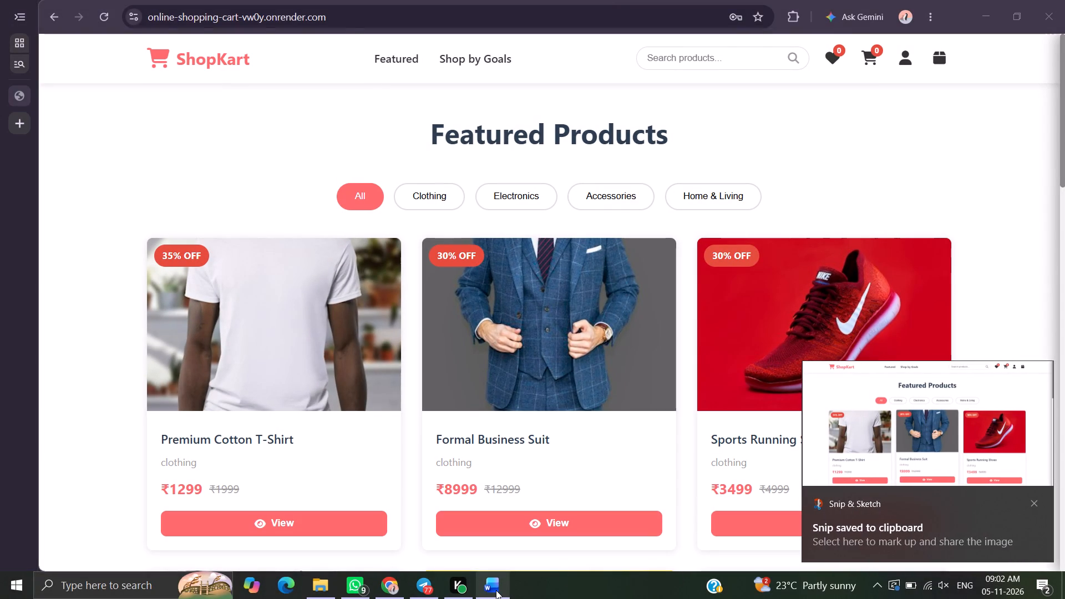
Switch to Word and paste the Featured Products snip on a new line below the home page and login form screenshots.
click(496, 590)
click(764, 388)
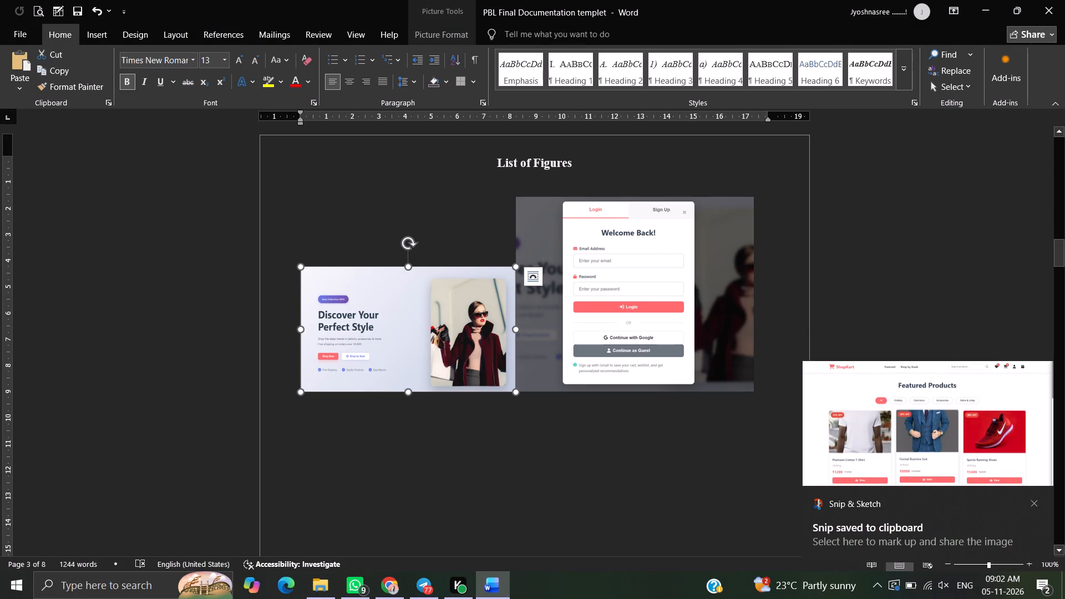
key(Return)
key(ctrl+v)
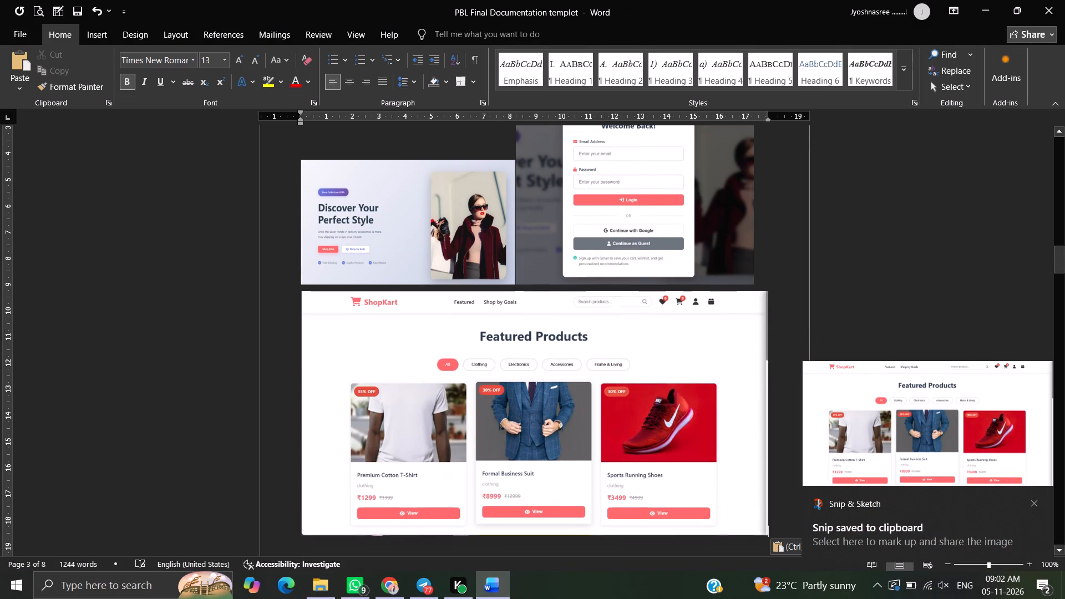
scroll(717, 443, down, 1)
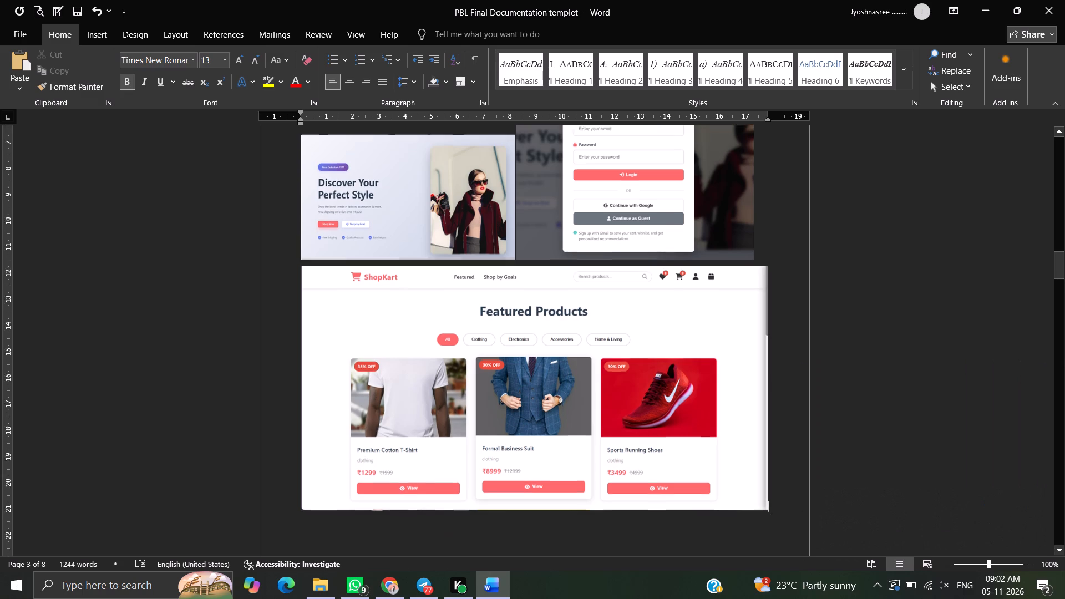
scroll(717, 443, down, 1)
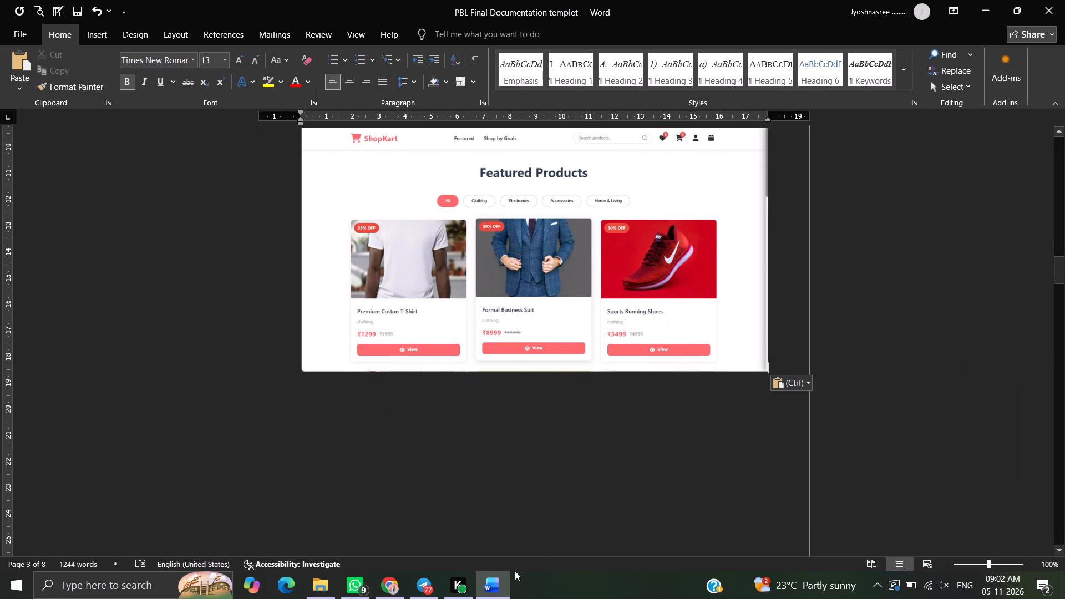
Switch to Chrome and go to the ShopKart product row with the Designer Casual Jacket, Wireless Headphones and Smart Watch.
click(392, 590)
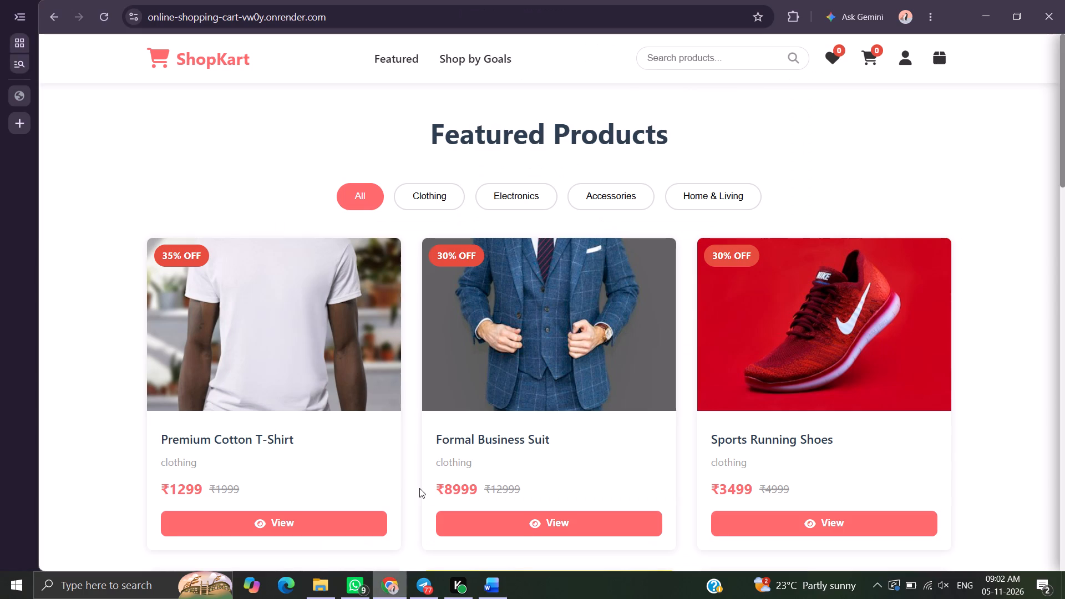
scroll(475, 347, down, 4)
scroll(475, 347, up, 4)
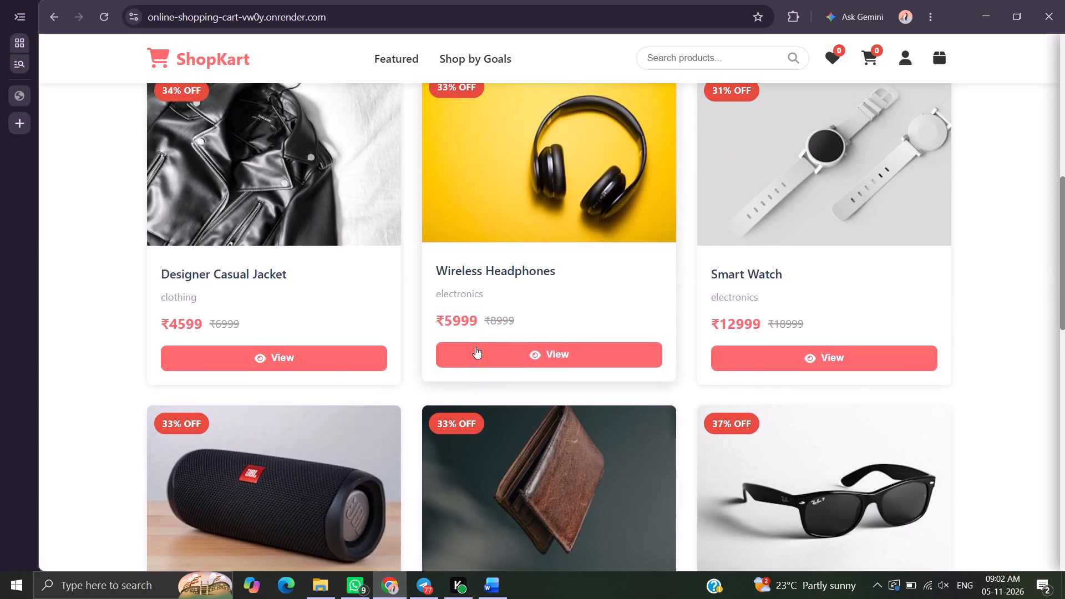
scroll(475, 347, up, 3)
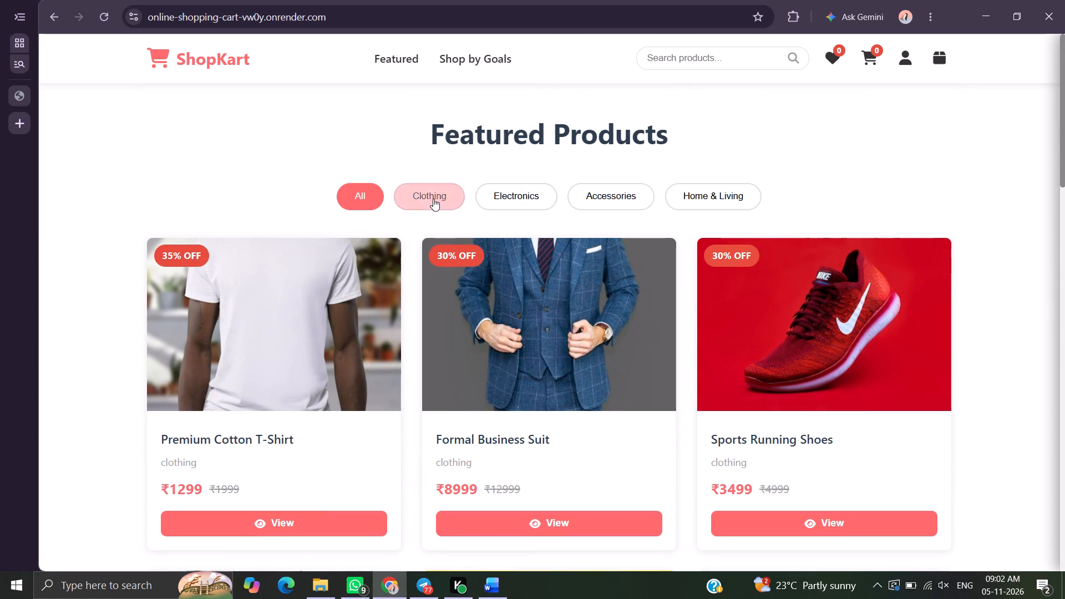
scroll(475, 409, down, 4)
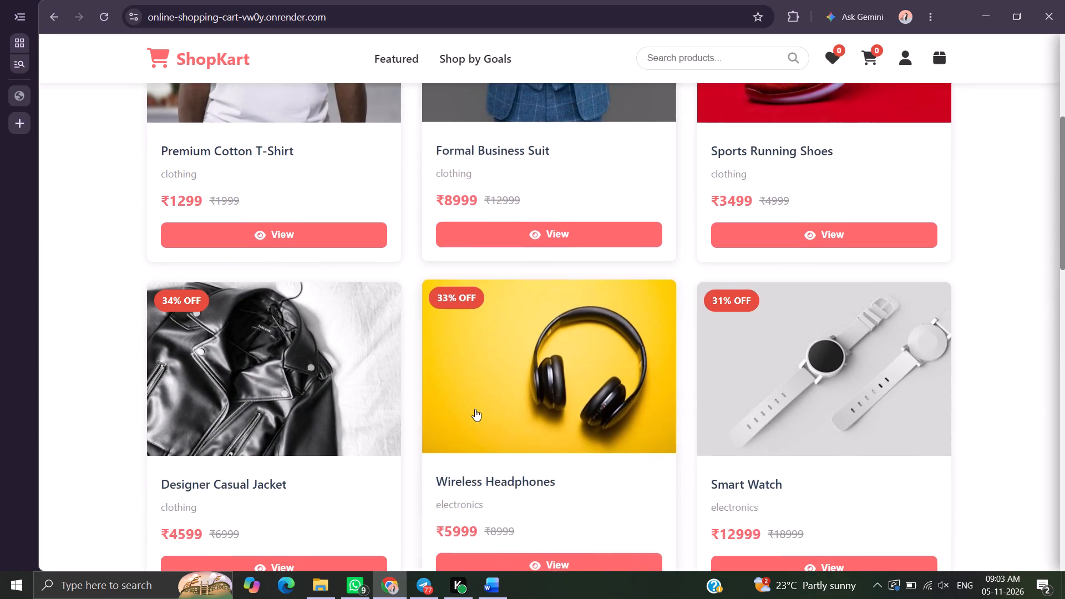
scroll(475, 409, down, 2)
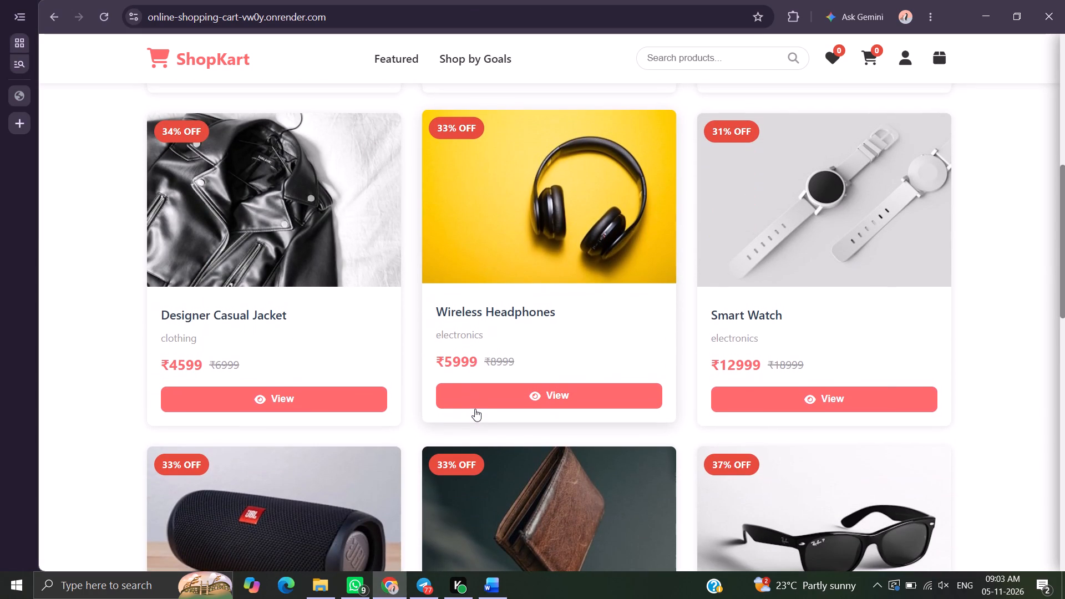
scroll(475, 409, down, 1)
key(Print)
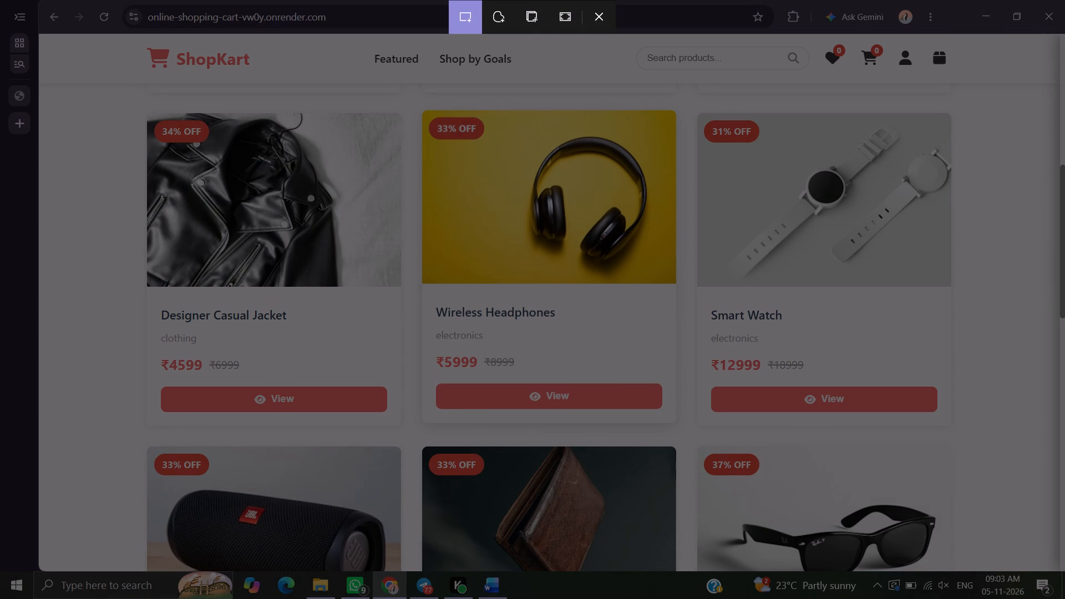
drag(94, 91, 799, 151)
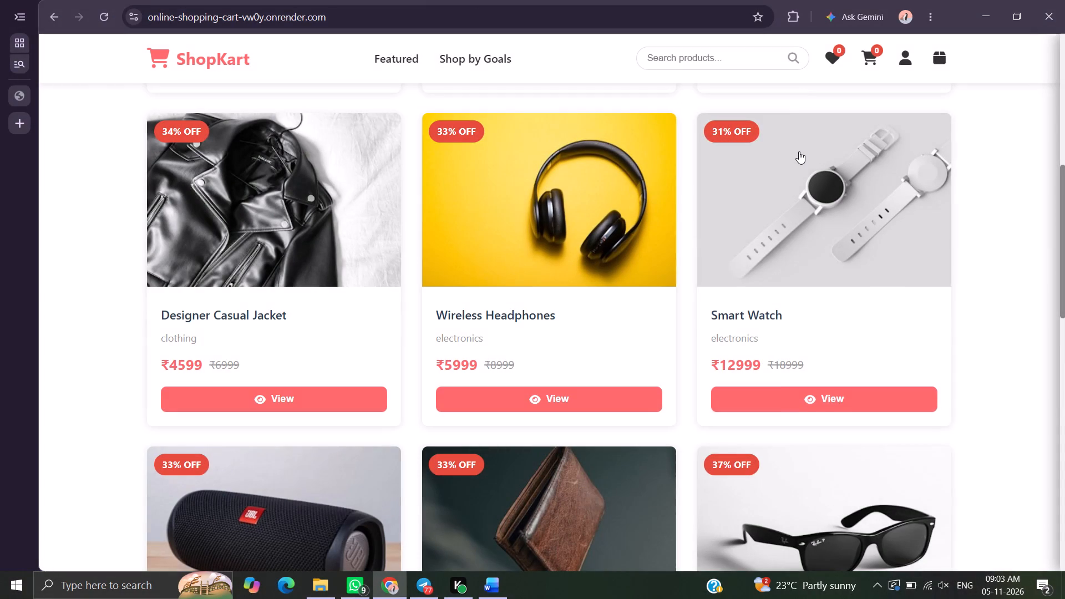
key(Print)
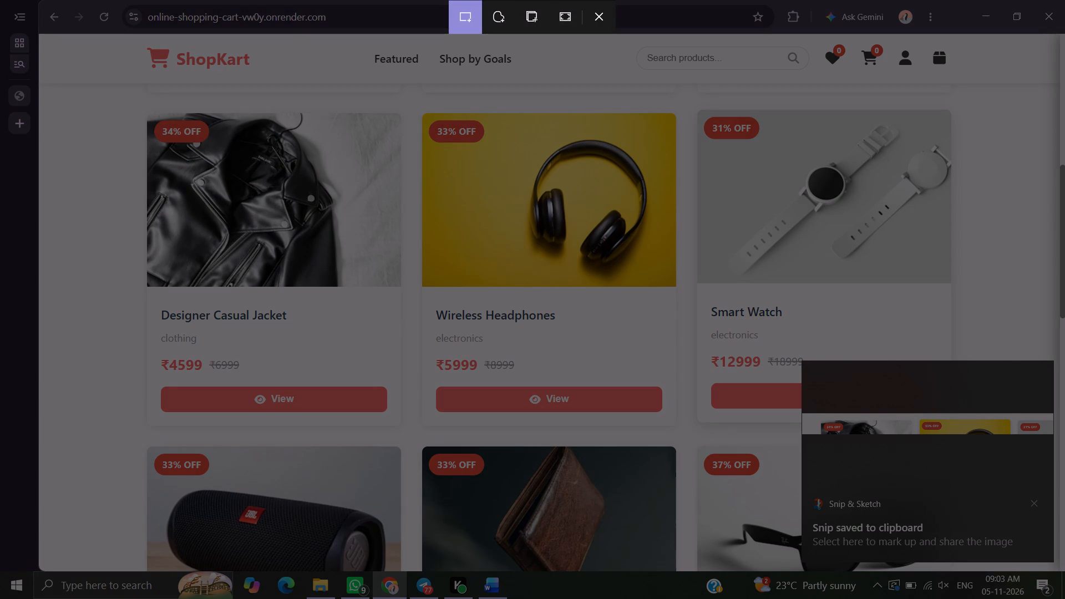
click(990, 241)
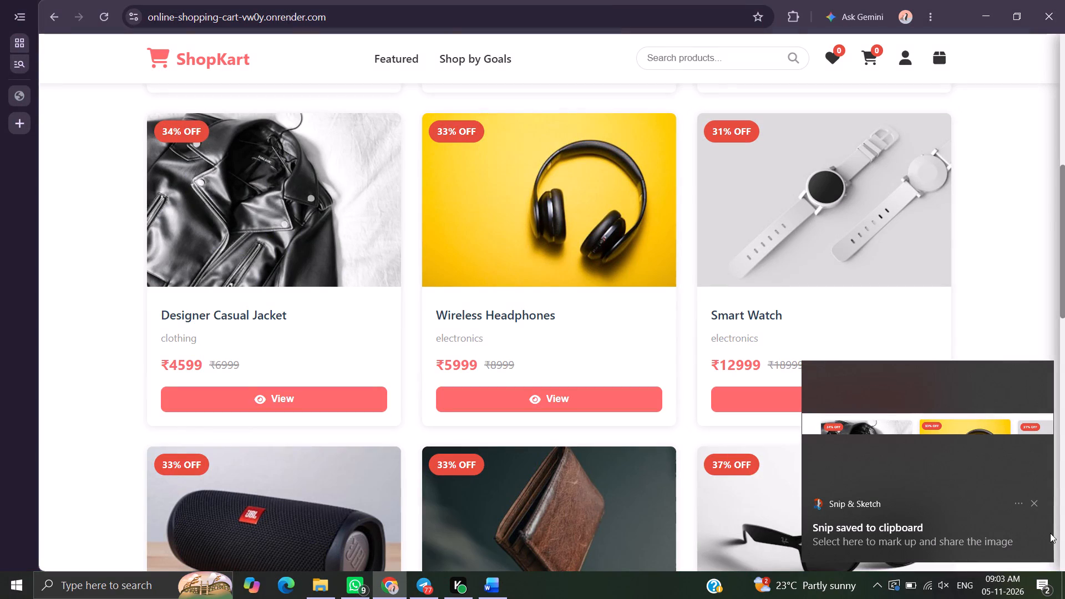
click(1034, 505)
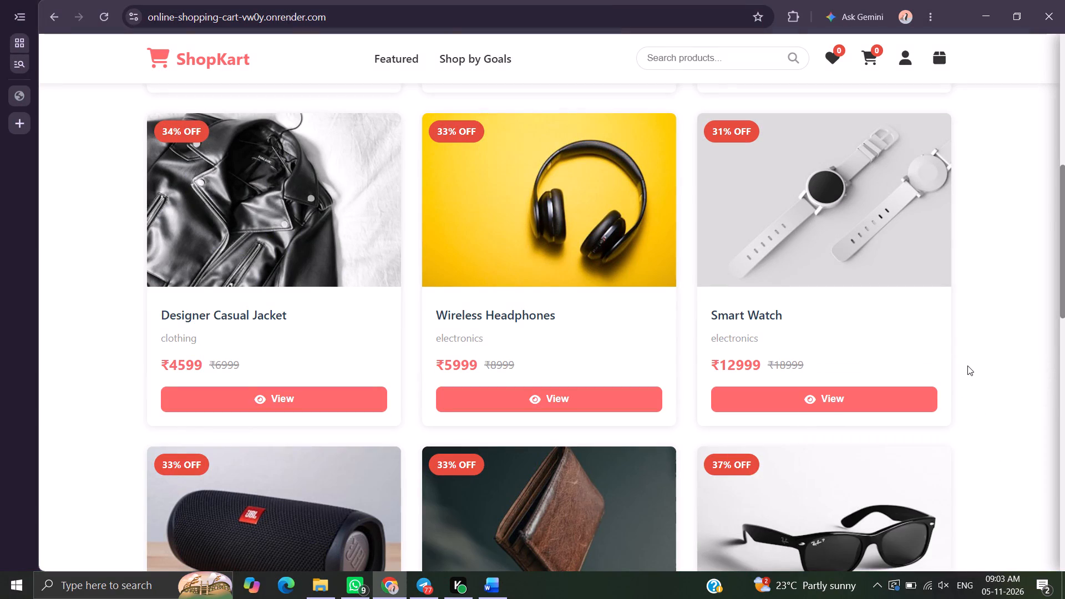
Capture a snip of the product grid from the Designer Casual Jacket row down to the speaker, wallet and sunglasses row.
key(Print)
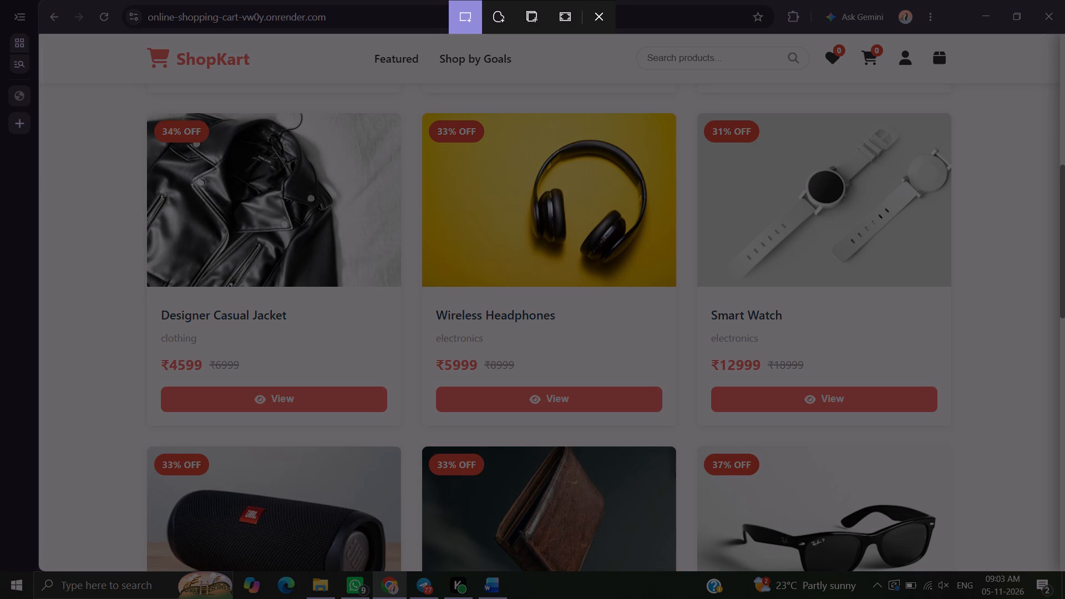
drag(115, 87, 911, 522)
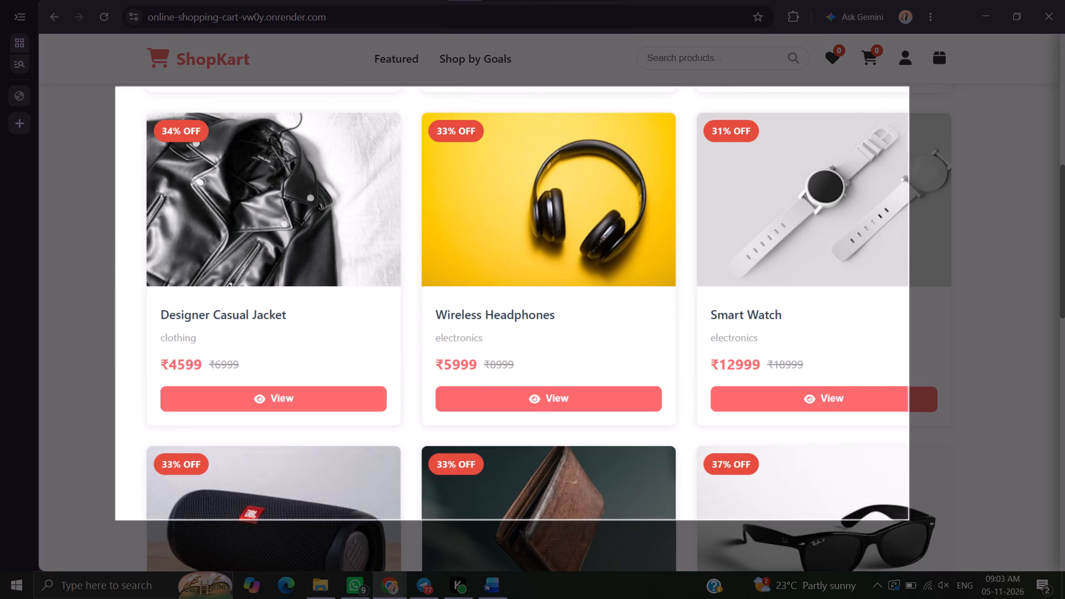
drag(911, 522, 971, 587)
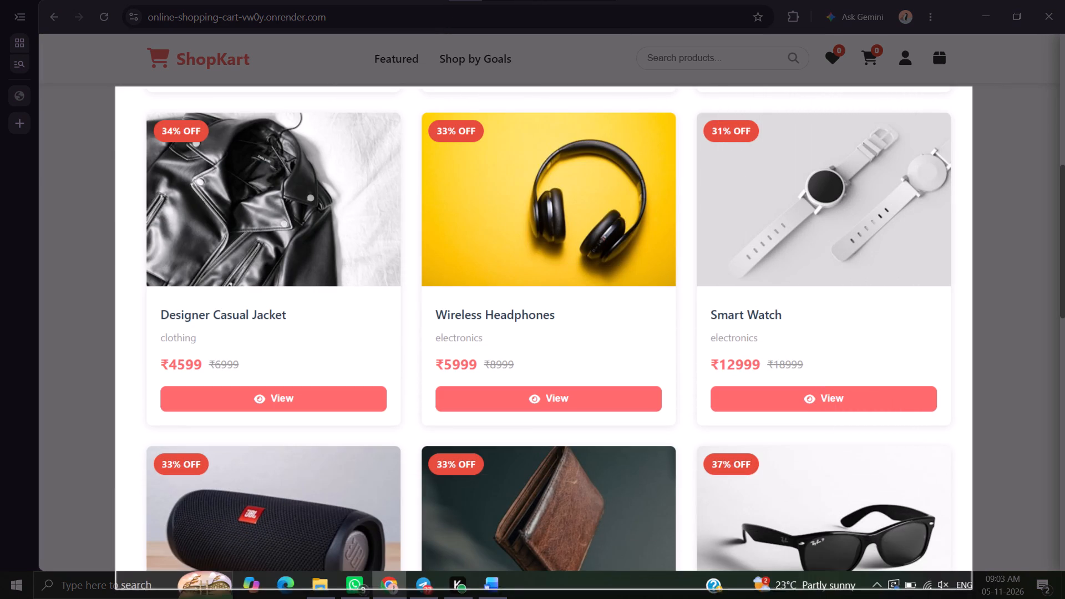
drag(971, 587, 971, 572)
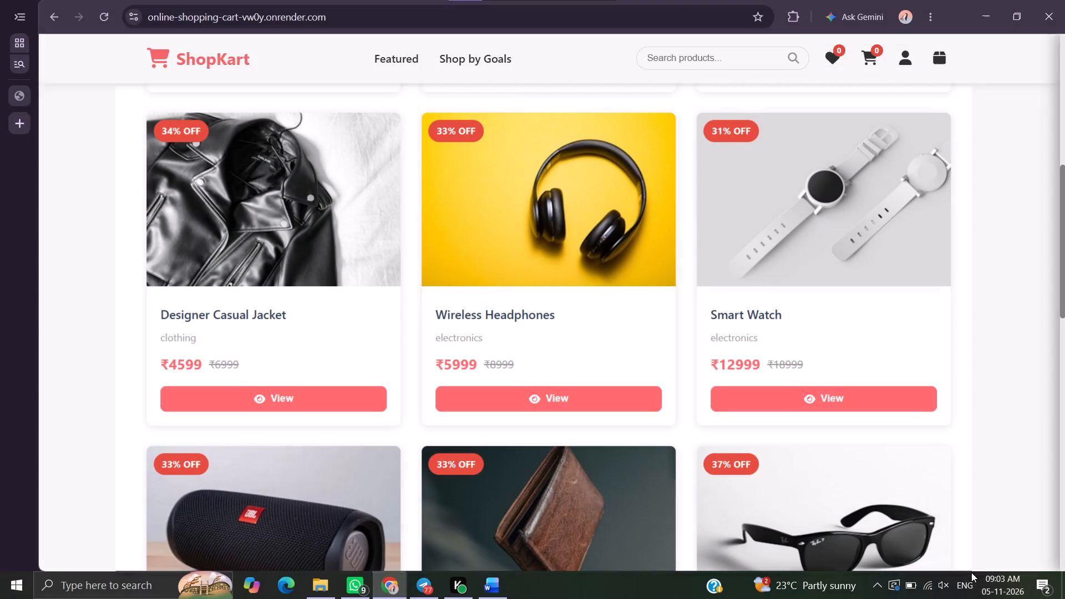
Switch to Word and paste the product grid snip on a new line after the Featured Products screenshot.
click(494, 594)
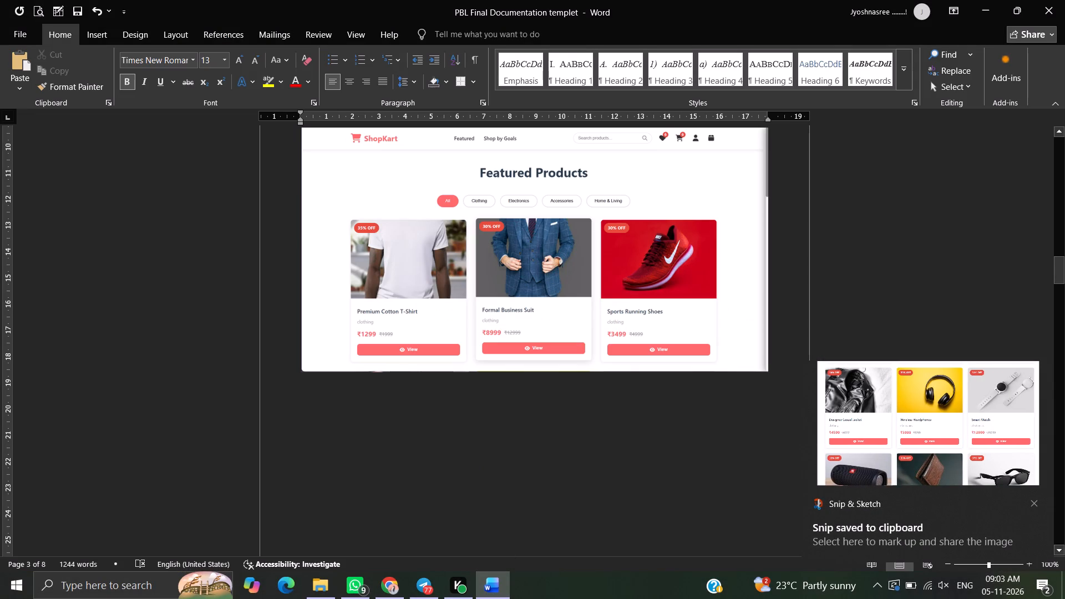
key(Return)
key(ctrl+v)
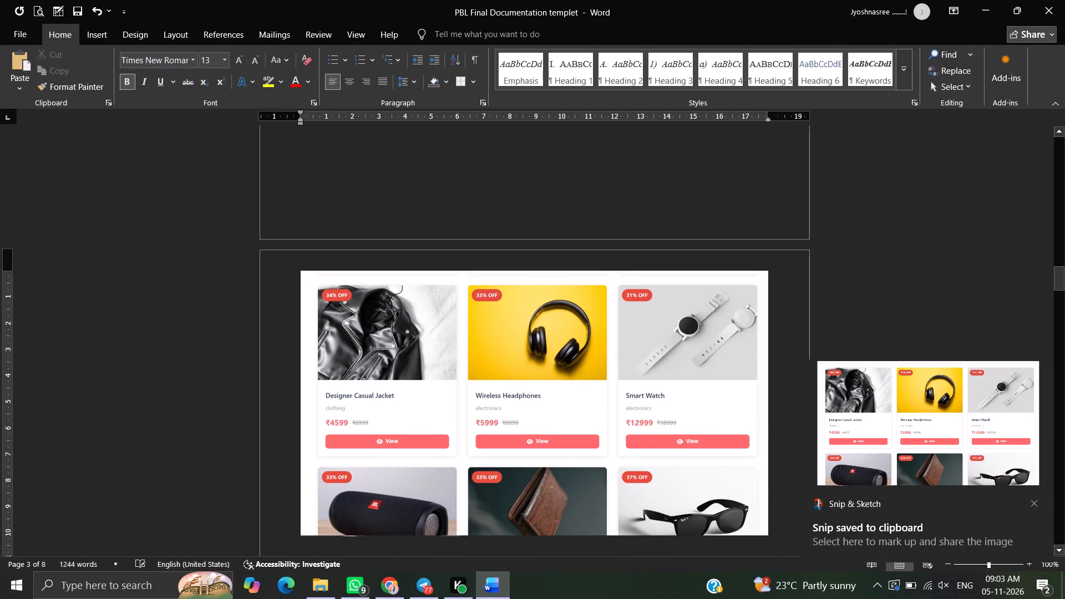
scroll(718, 383, down, 13)
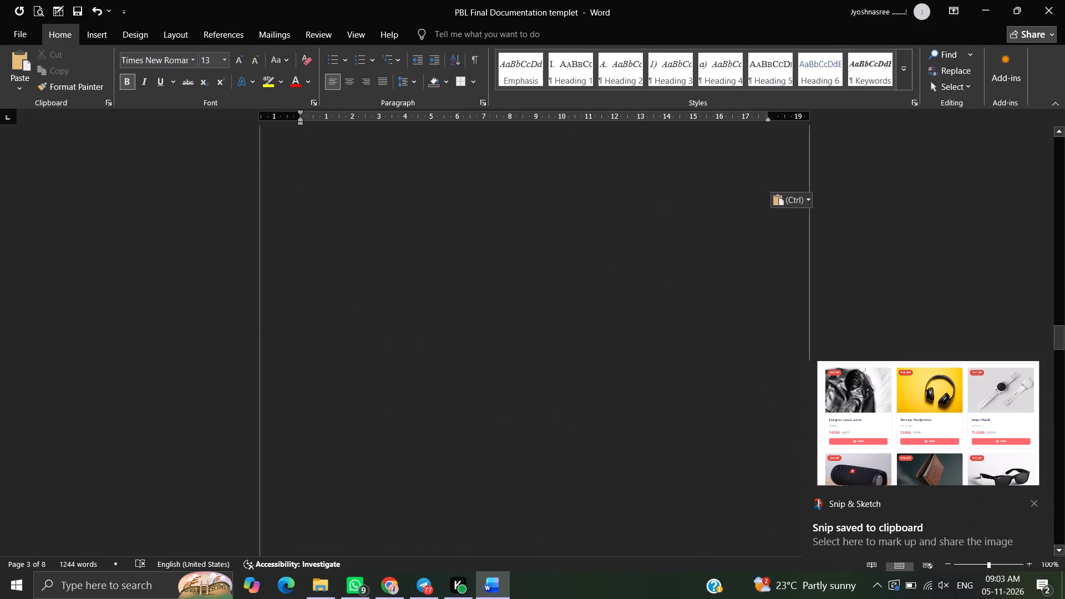
scroll(718, 383, up, 4)
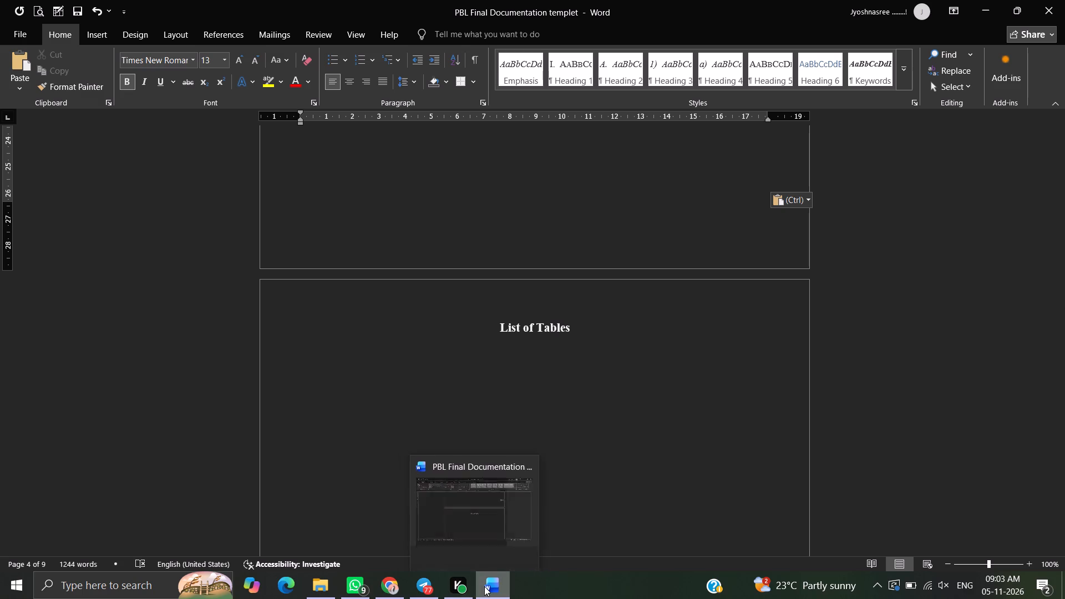
Switch to Chrome, look through the remaining ShopKart products and open the detail view of the Designer Casual Jacket.
click(390, 592)
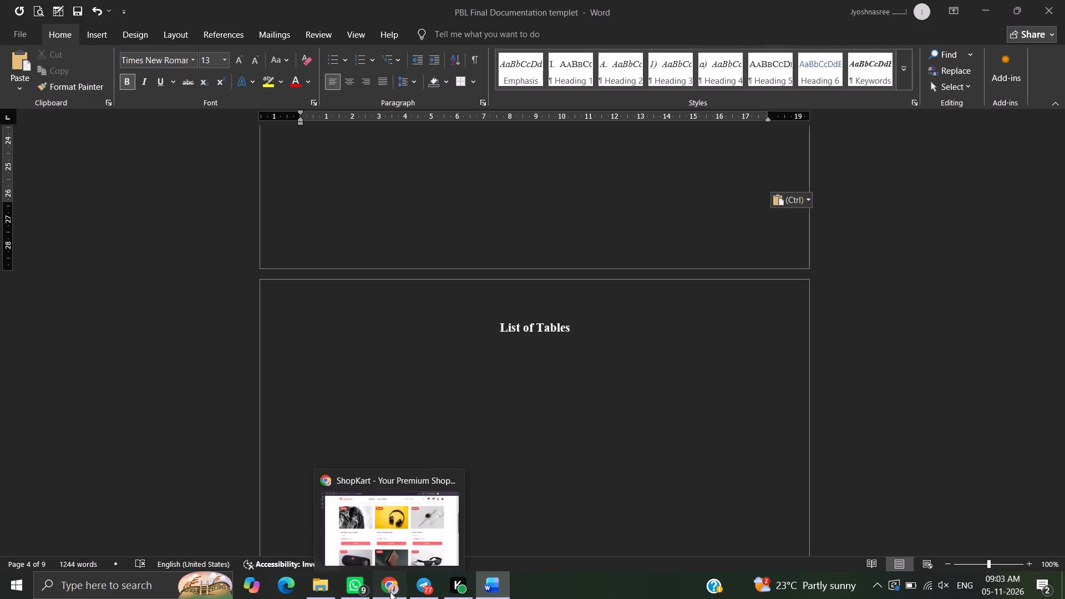
scroll(494, 428, down, 5)
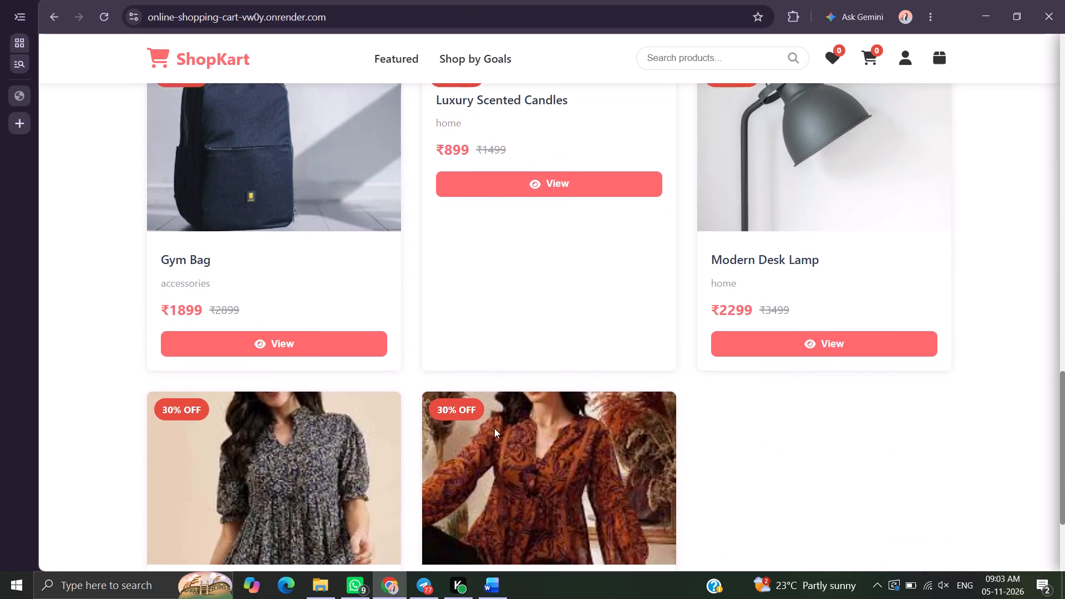
scroll(494, 428, down, 3)
scroll(494, 428, up, 4)
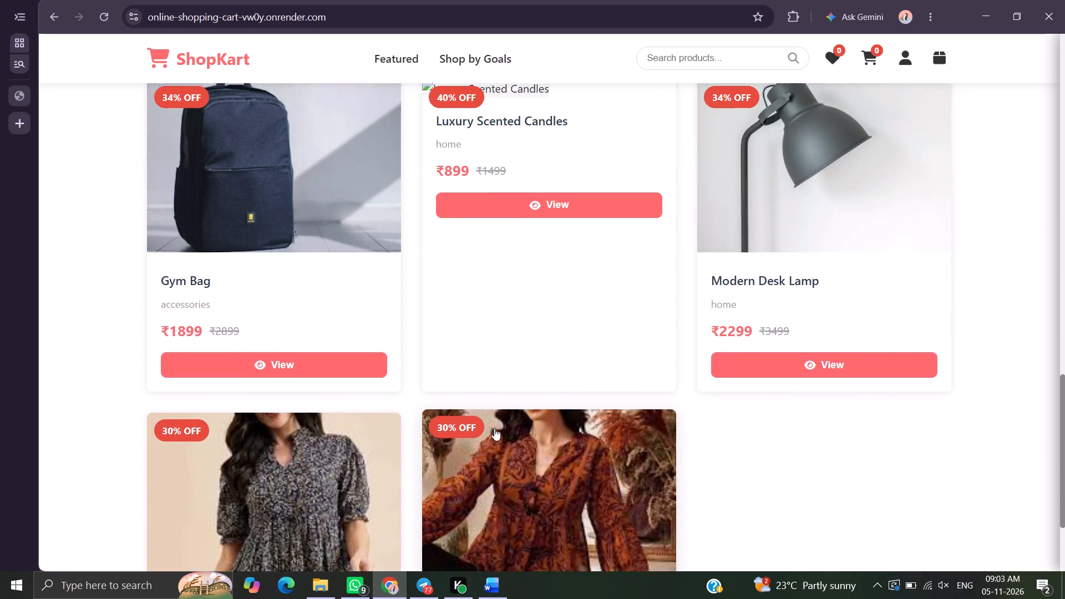
scroll(494, 428, up, 1)
scroll(494, 428, down, 2)
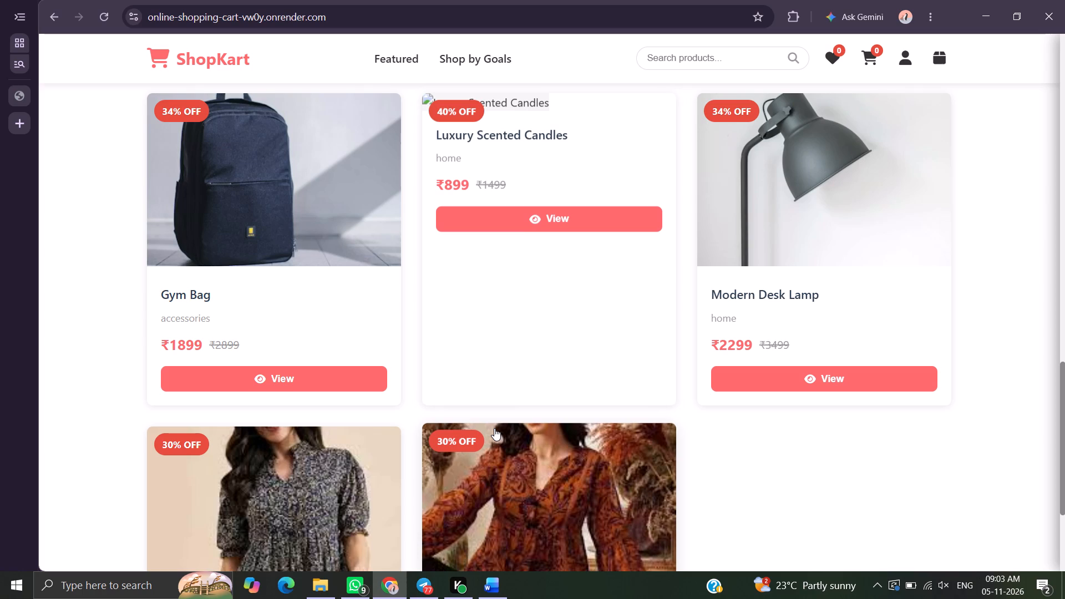
scroll(494, 428, down, 7)
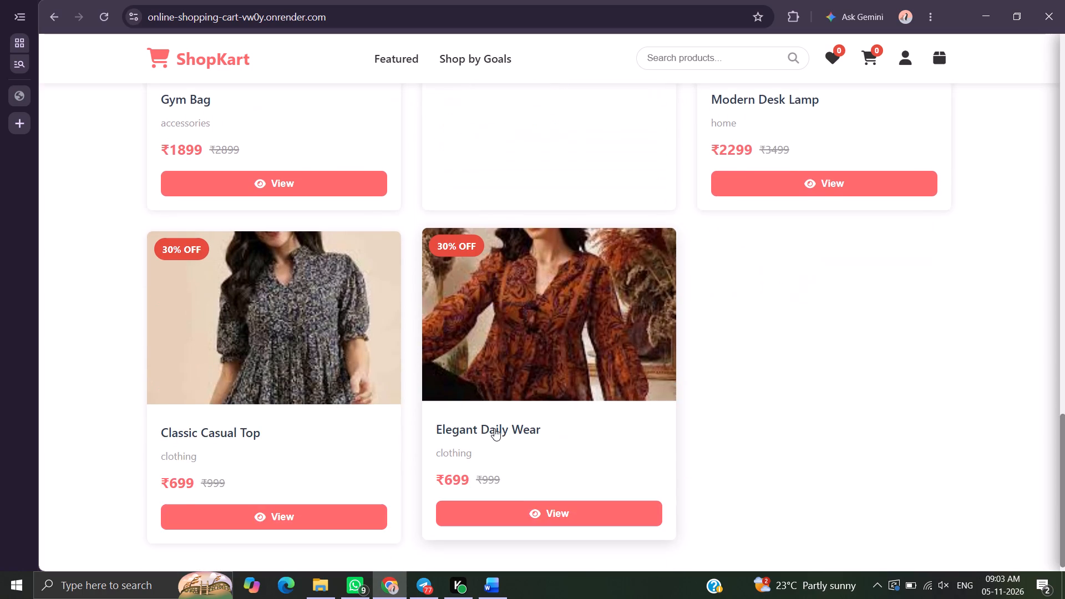
scroll(494, 428, up, 10)
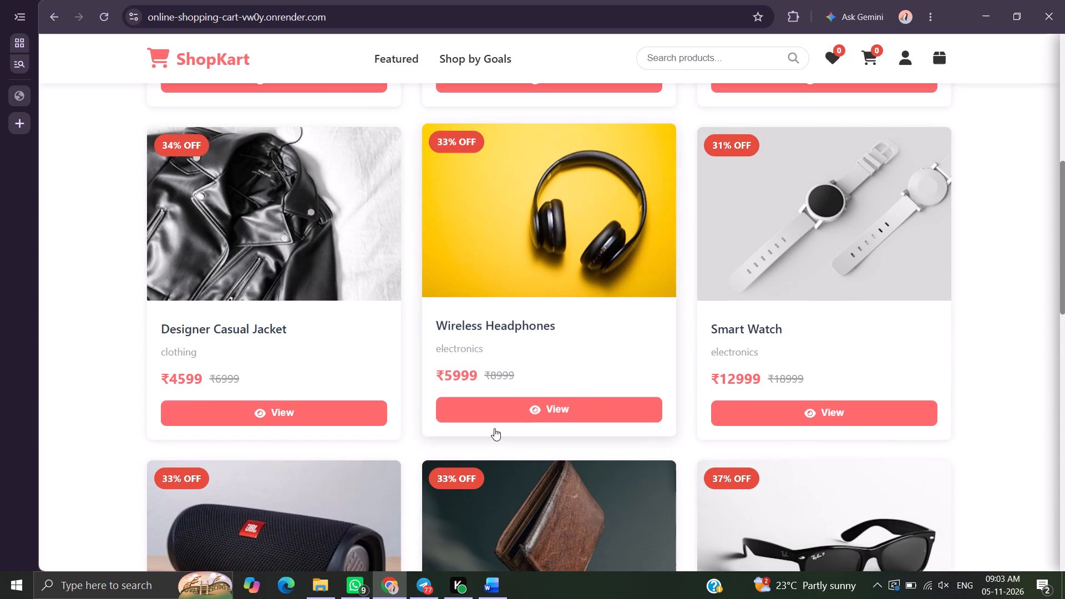
click(321, 417)
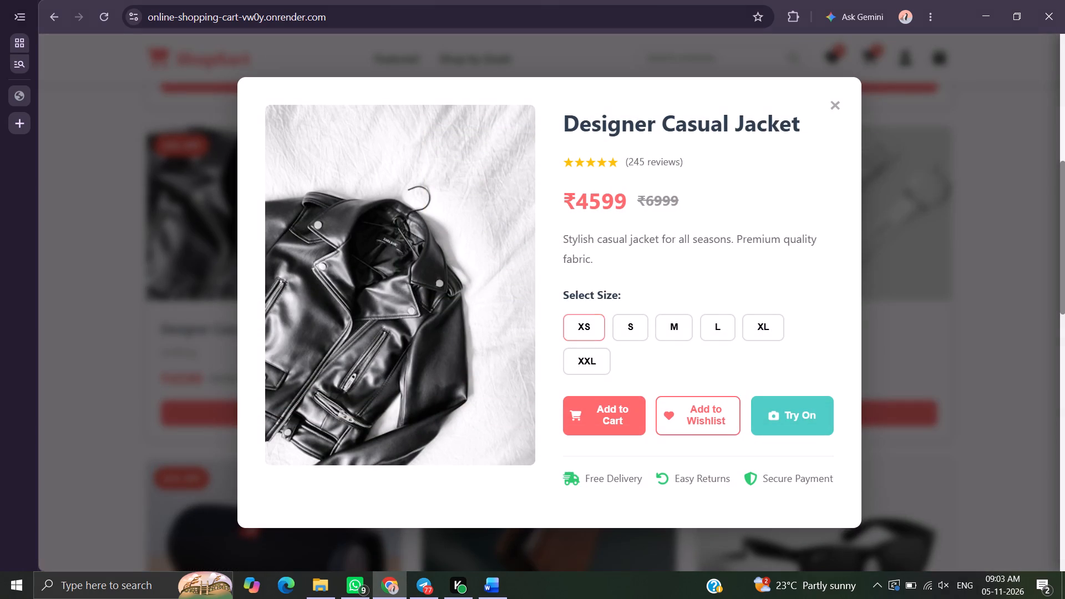
Capture a snip of the full Designer Casual Jacket detail view.
key(Print)
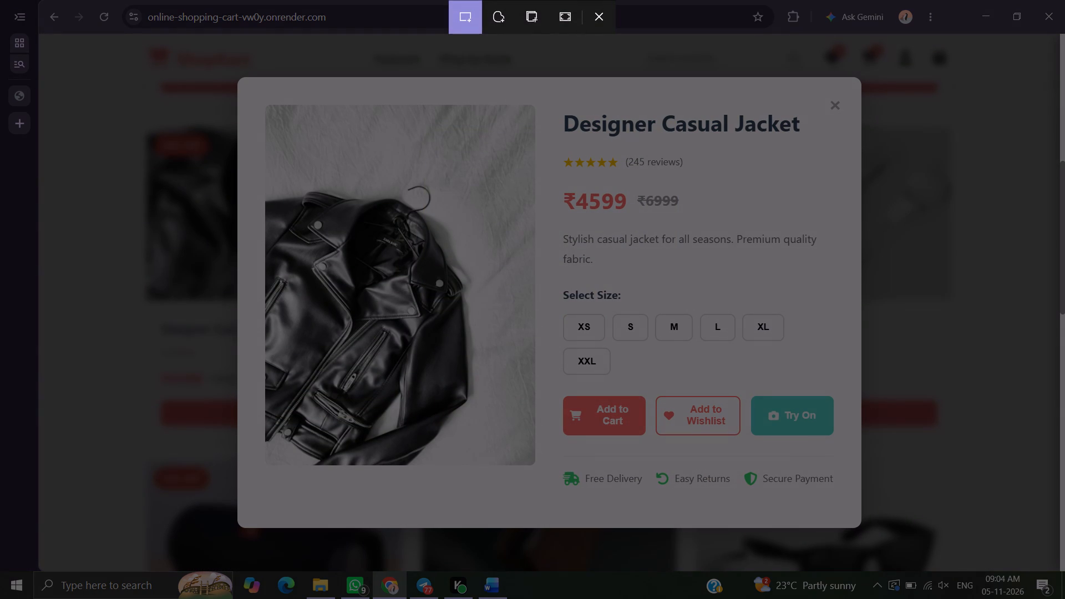
drag(229, 65, 800, 427)
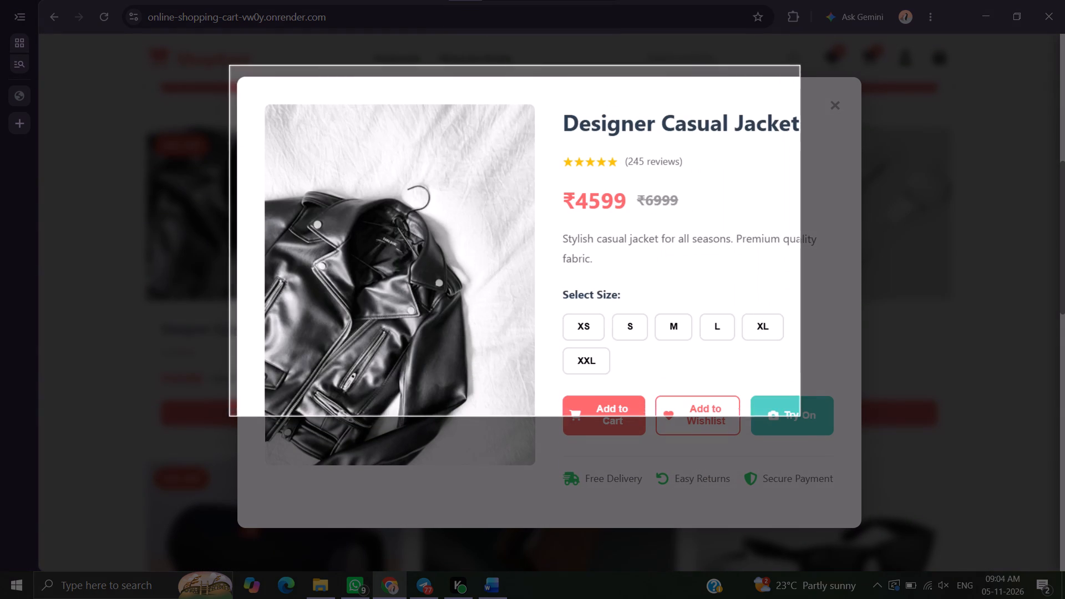
drag(800, 427, 866, 530)
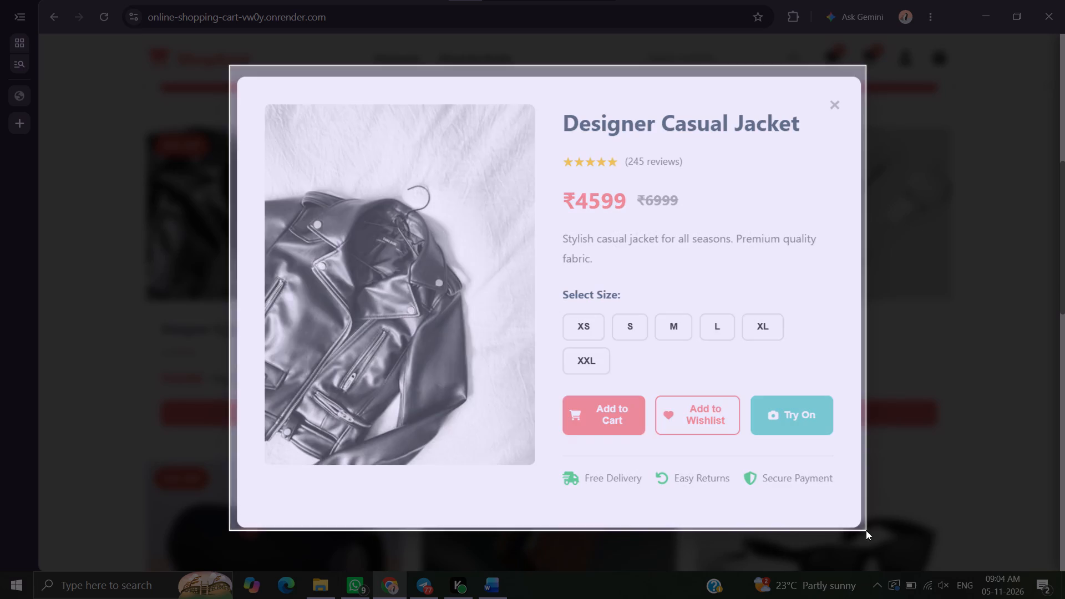
Switch to Word and paste the jacket detail snip on a new line after the product grid screenshot.
click(487, 585)
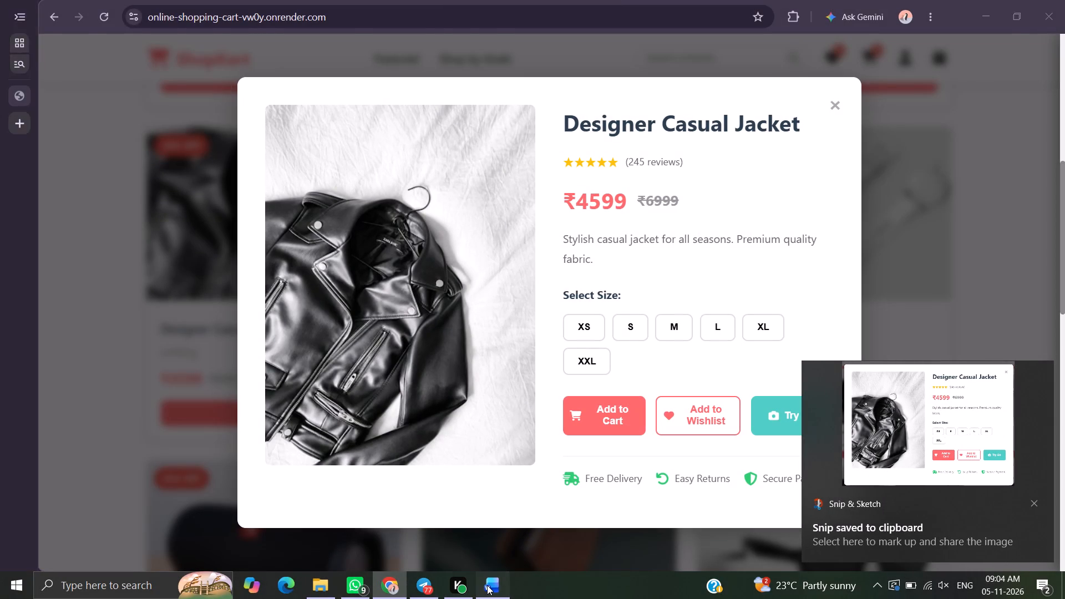
scroll(621, 267, up, 7)
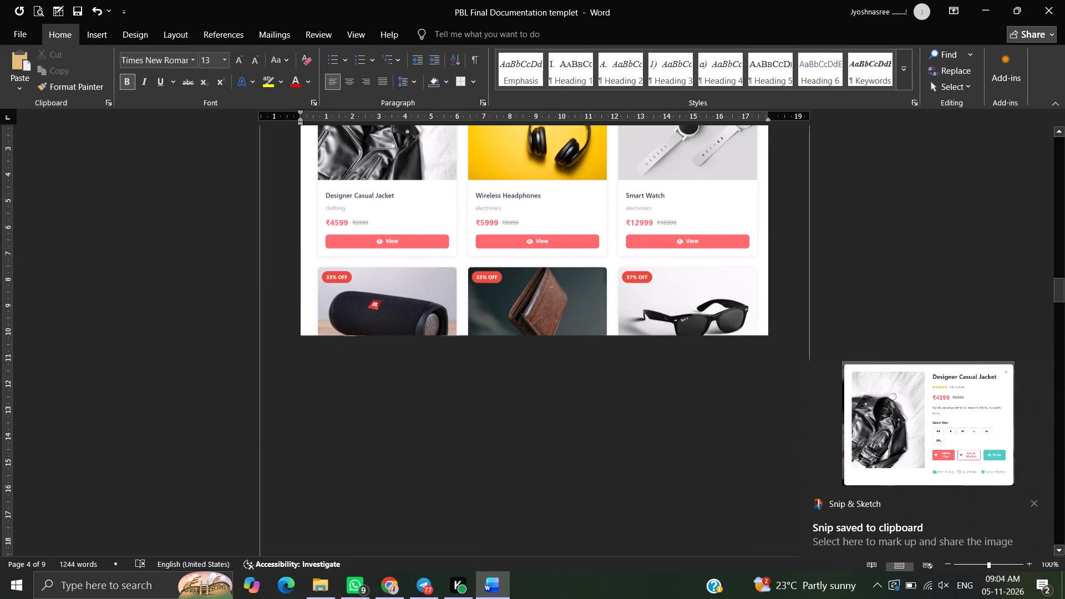
key(Return)
key(ctrl+v)
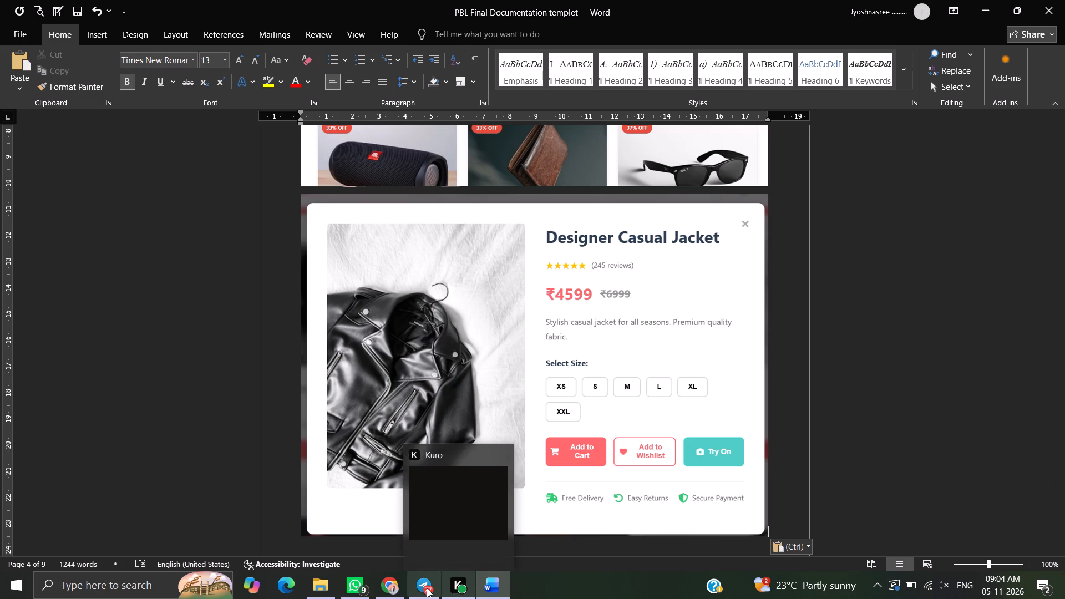
Switch to Chrome and add the Designer Casual Jacket in size XS to the cart.
click(392, 585)
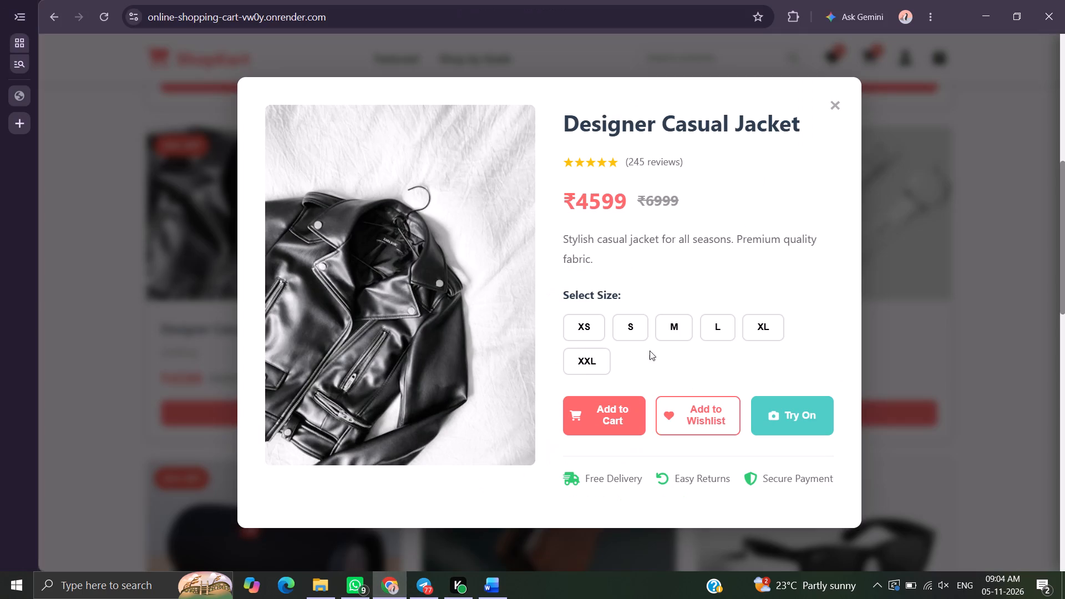
click(589, 327)
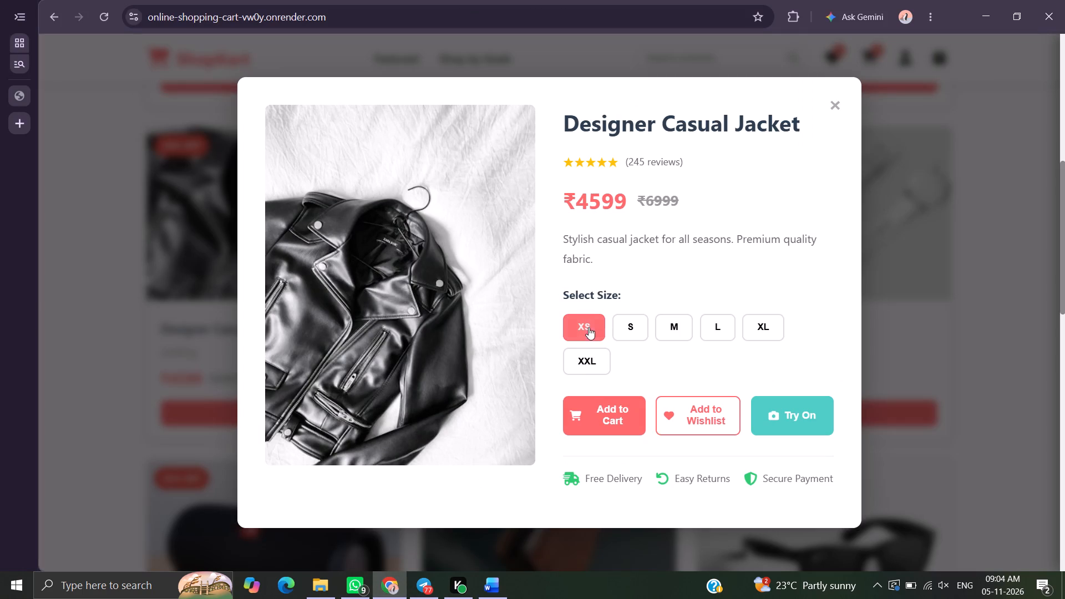
click(594, 411)
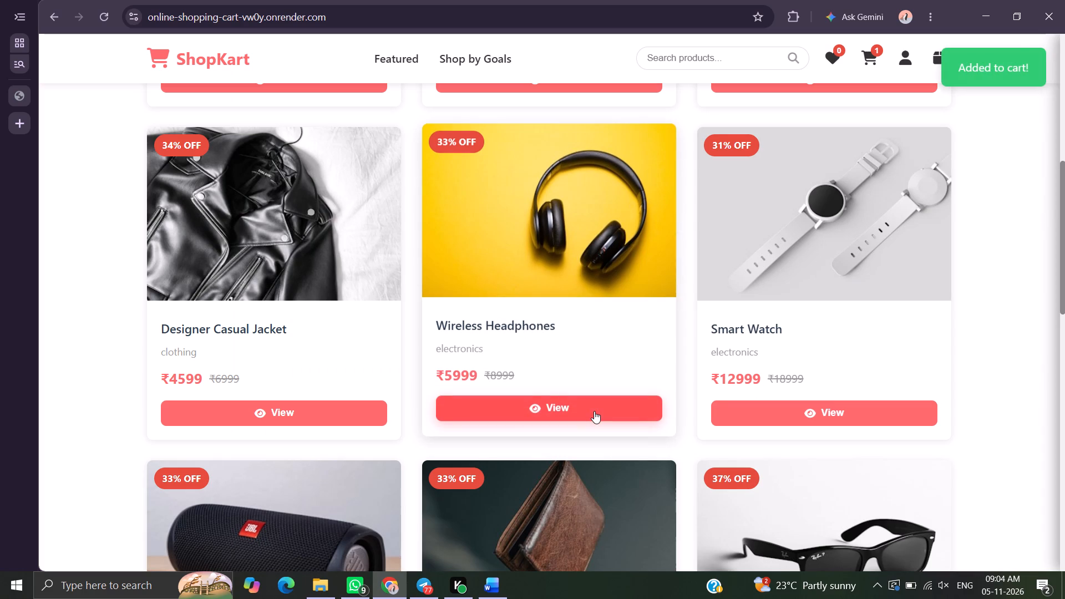
Open the shopping cart and capture a snip of it together with the product grid, down to Proceed to Checkout.
click(1000, 60)
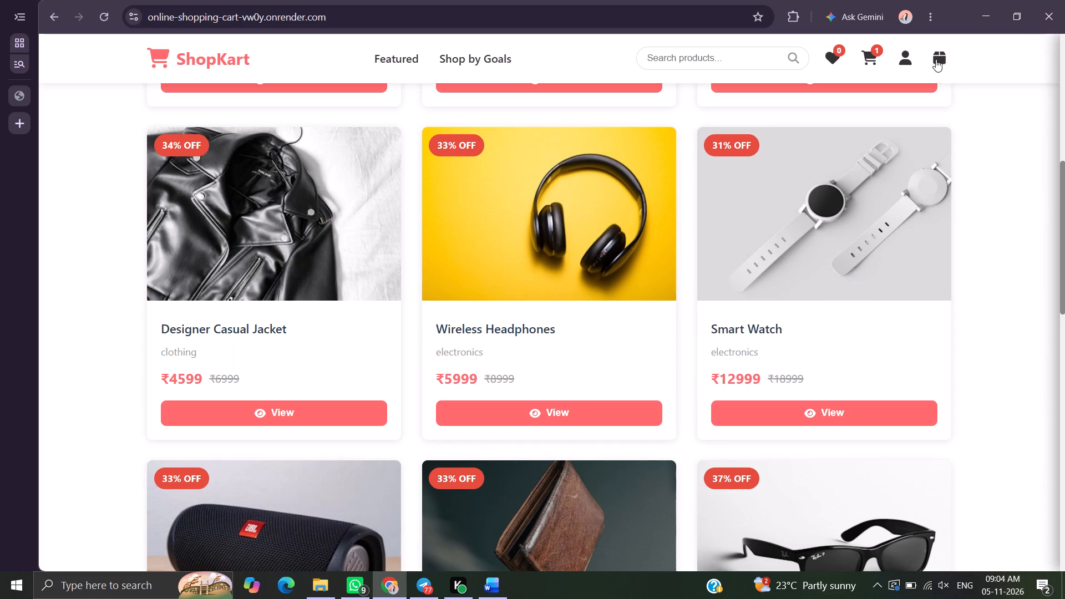
click(875, 60)
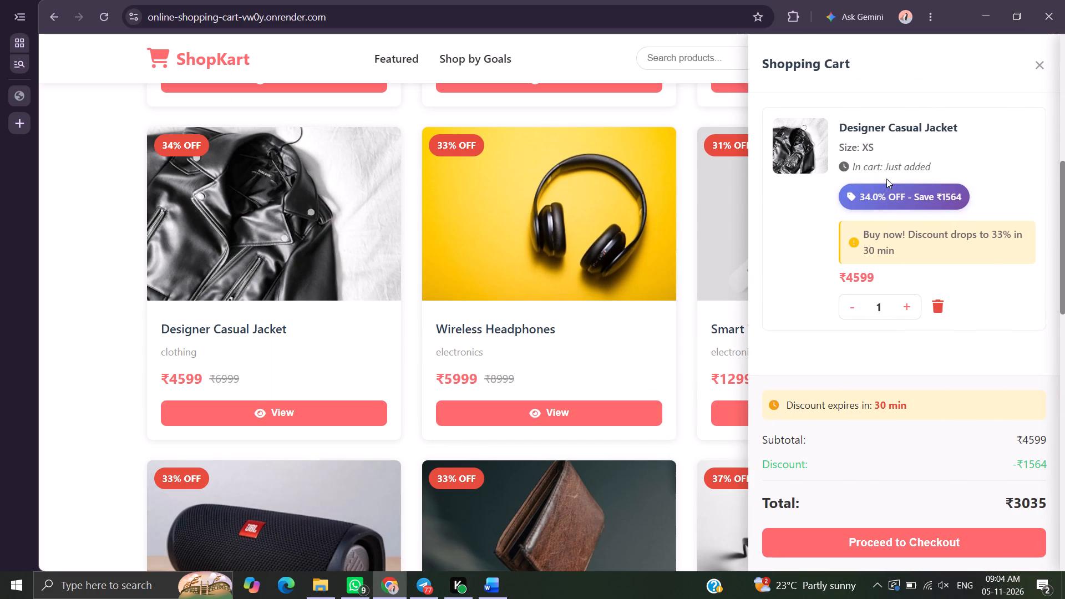
key(Print)
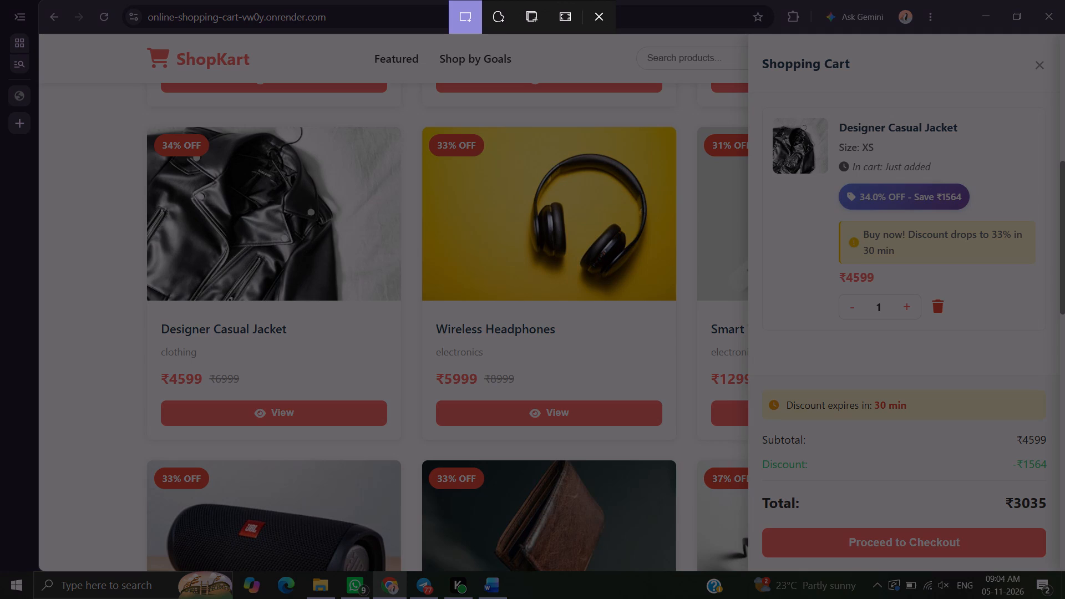
drag(106, 39, 755, 120)
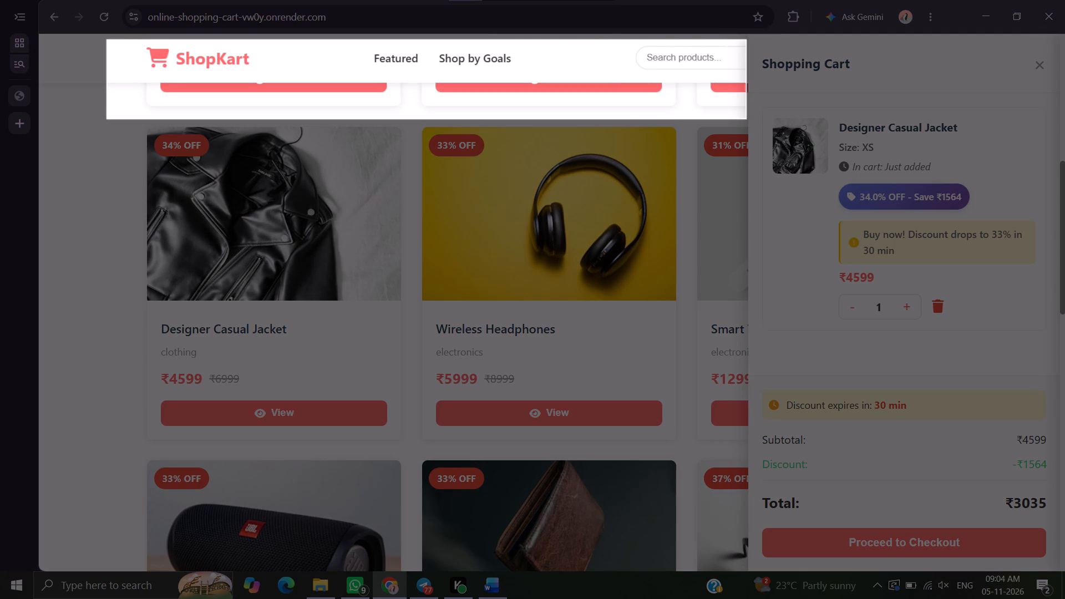
drag(755, 120, 997, 126)
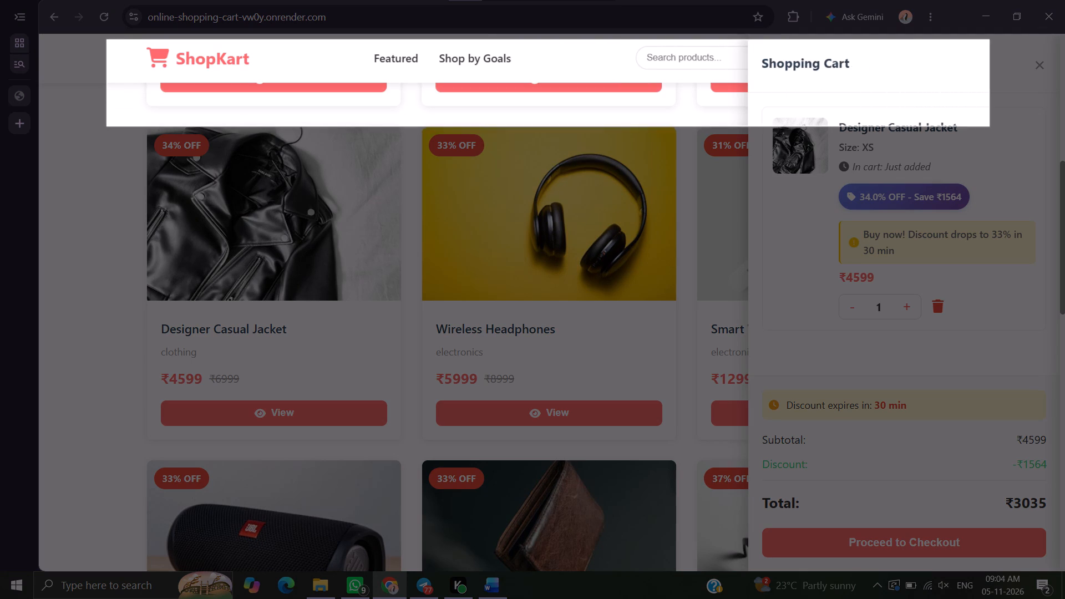
drag(997, 126, 1064, 458)
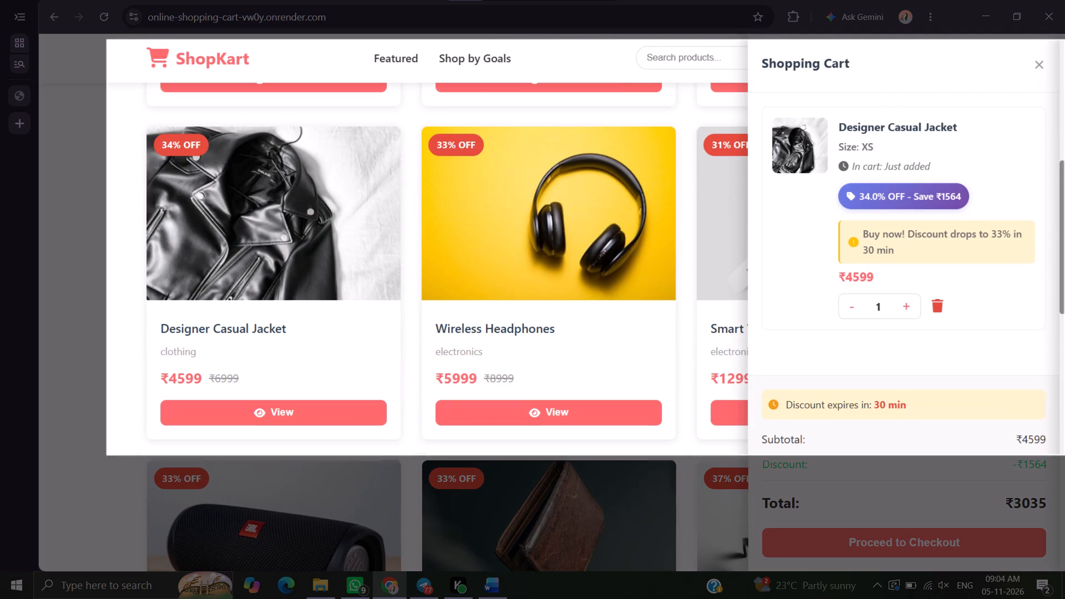
drag(1064, 458, 1064, 562)
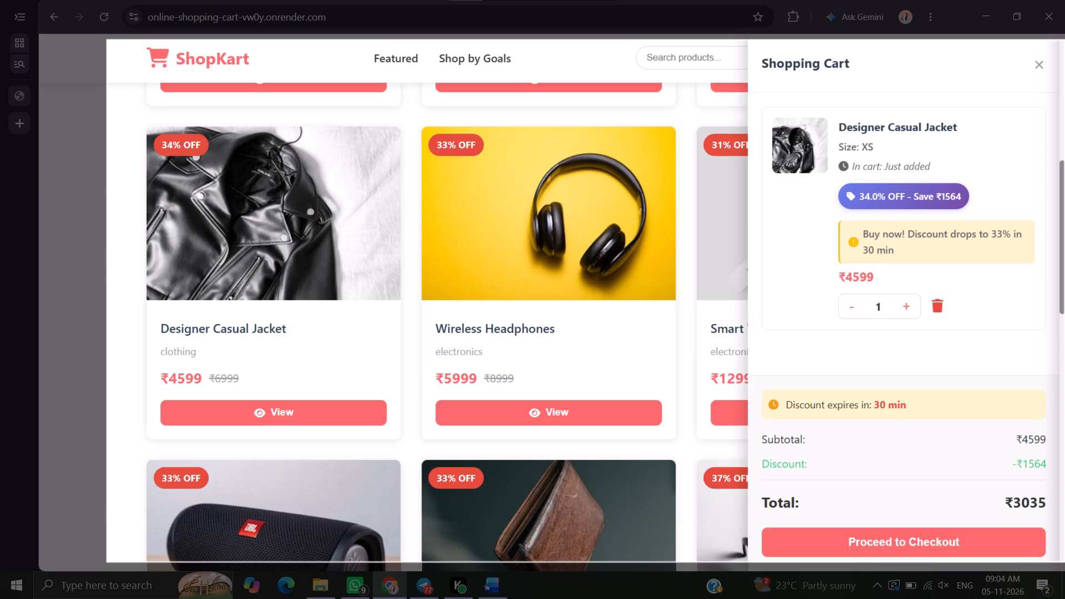
drag(1064, 562, 1064, 564)
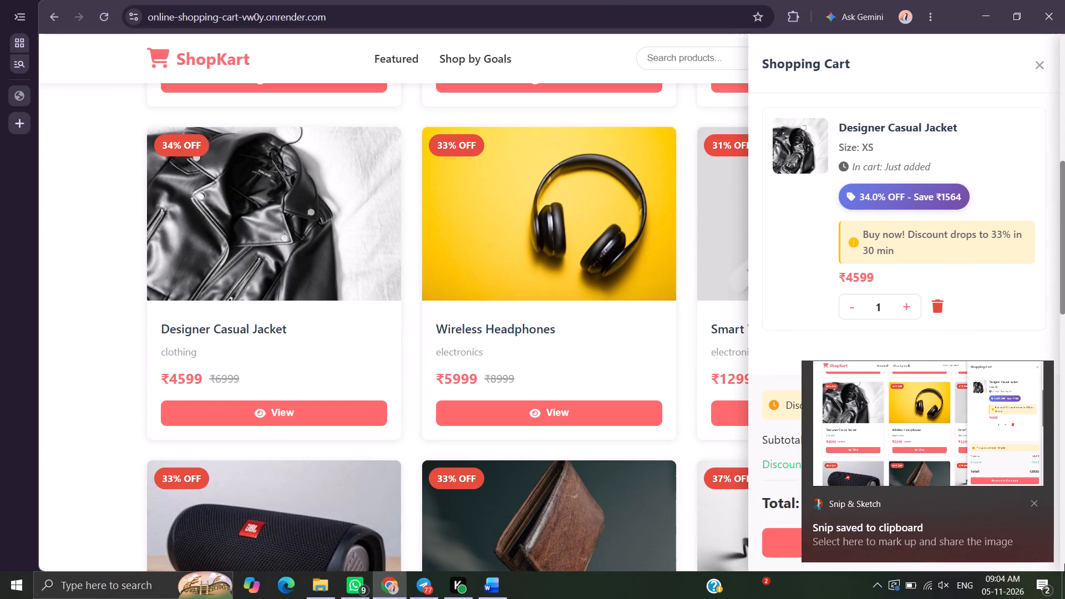
Switch to Word and paste the shopping cart snip on a new line after the jacket detail screenshot.
click(491, 588)
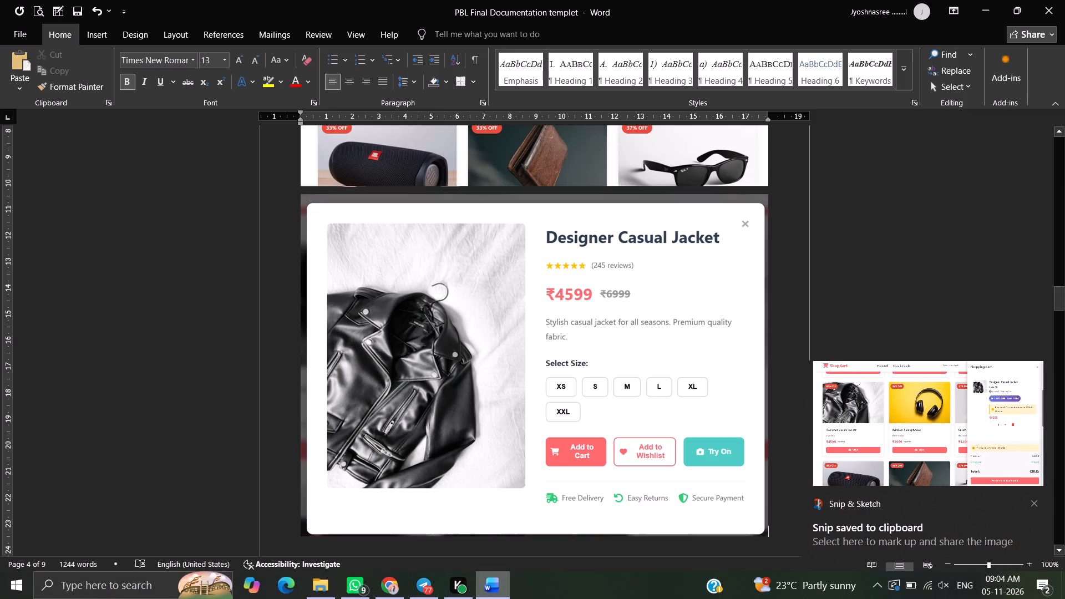
key(Return)
key(ctrl+v)
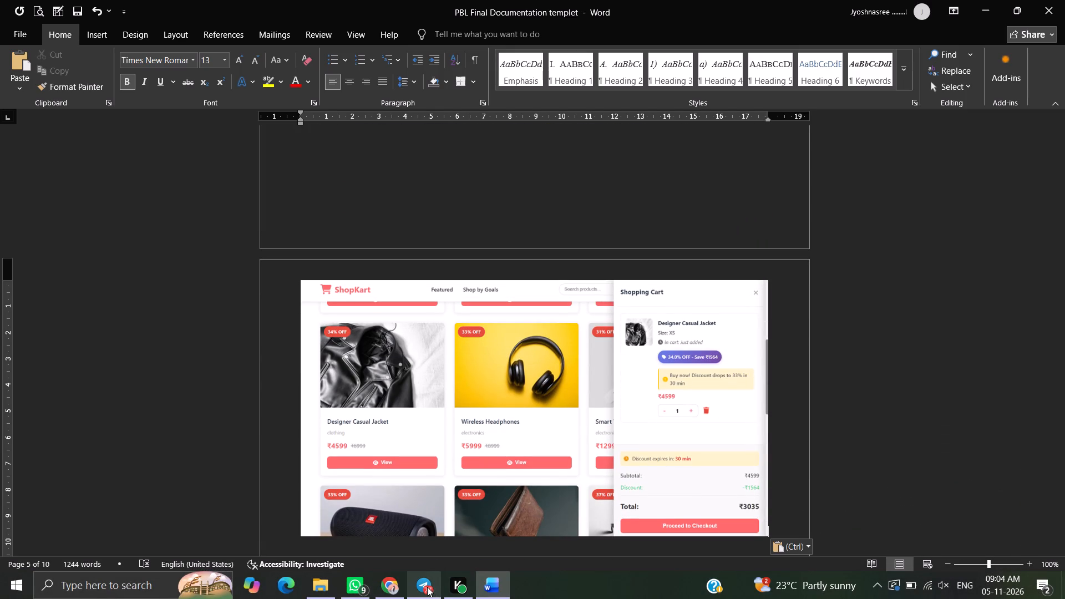
Switch to Chrome and proceed from the shopping cart to the checkout.
click(395, 586)
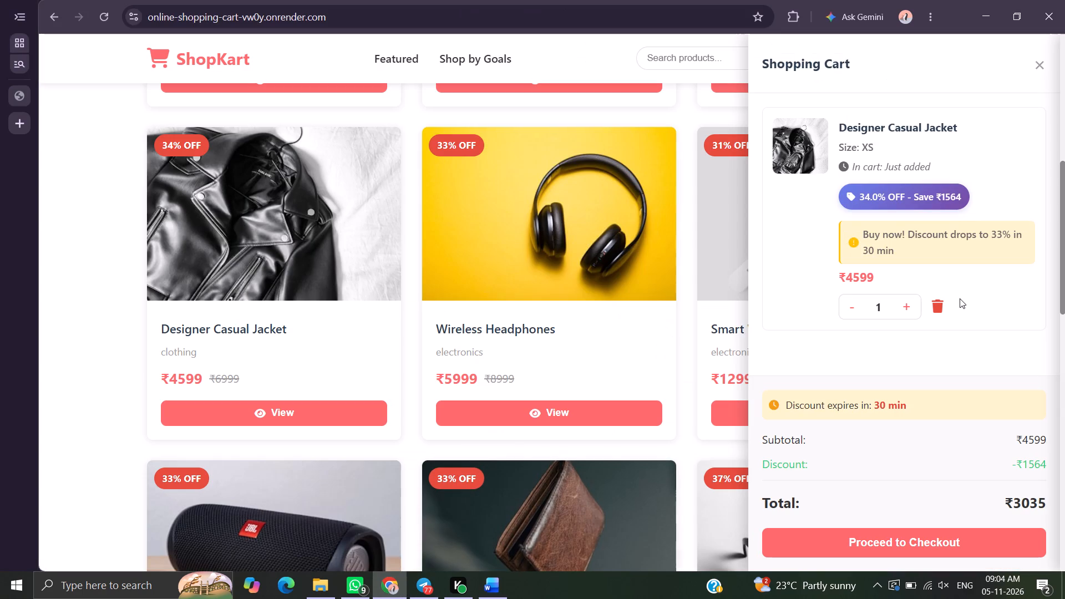
click(854, 542)
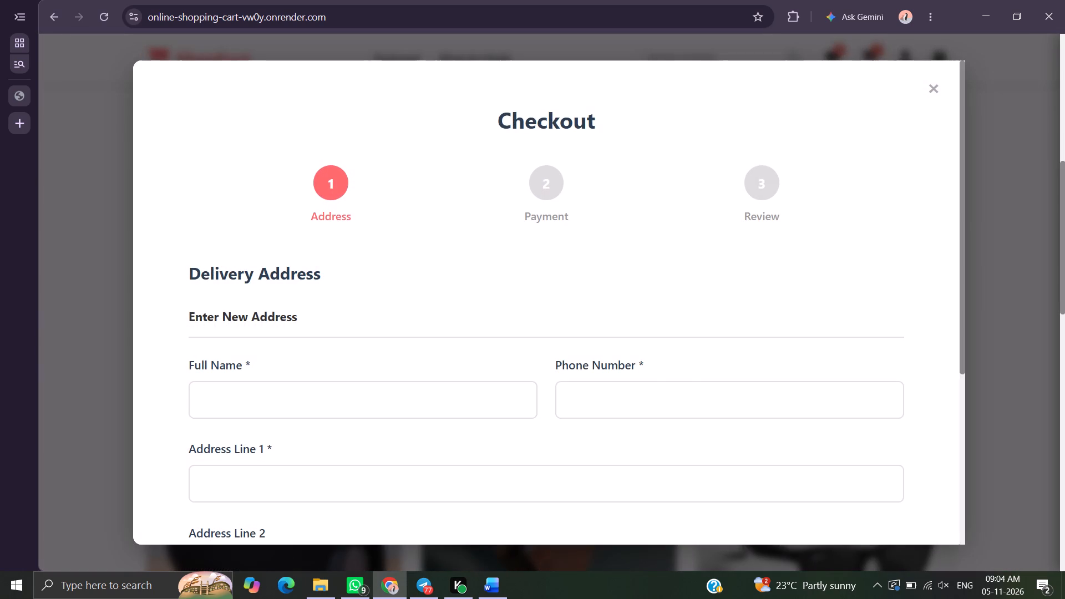
Capture a snip of the checkout's Delivery Address form from the Address, Payment and Review stages down to the City row.
scroll(665, 370, down, 3)
scroll(665, 370, up, 1)
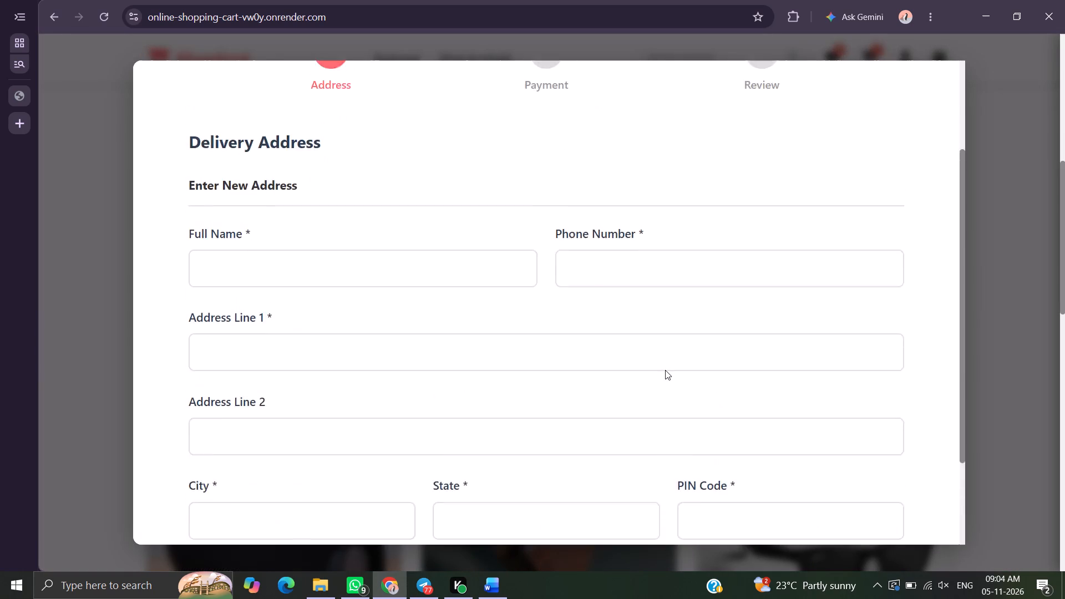
scroll(665, 370, up, 1)
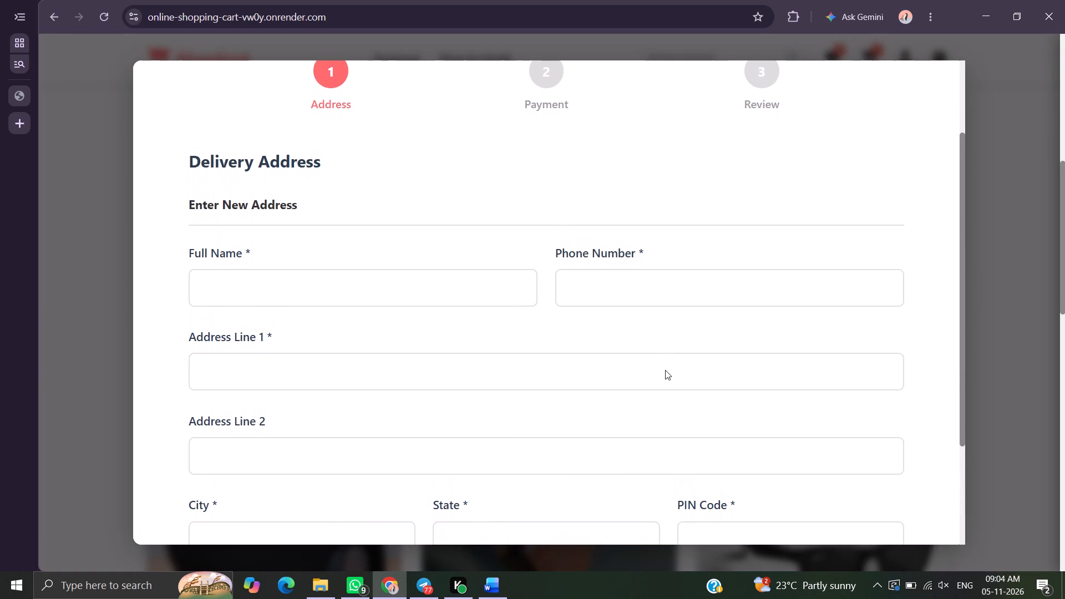
key(Print)
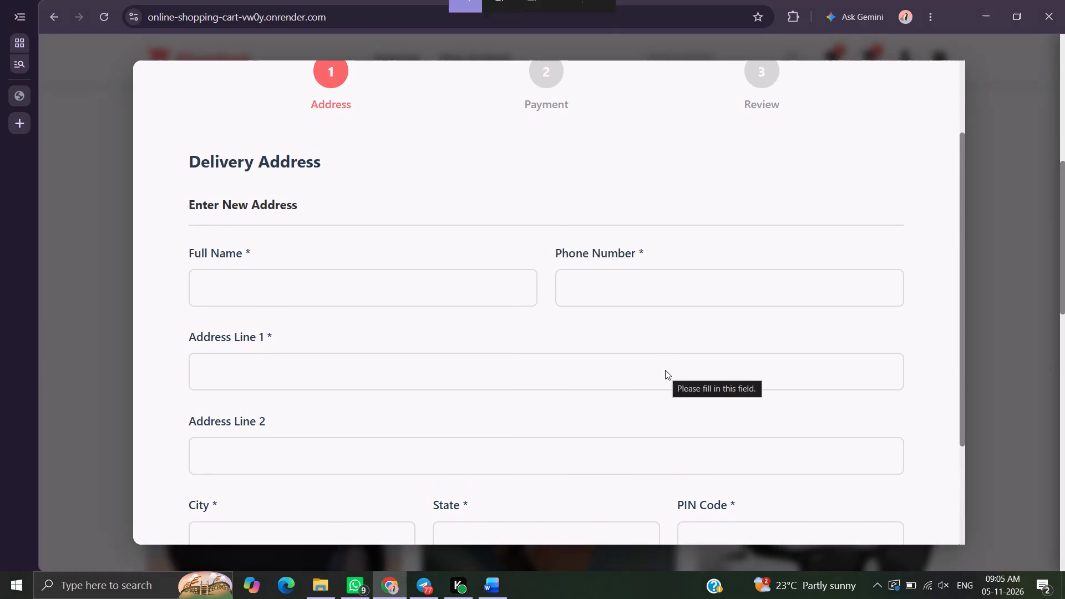
drag(134, 57, 190, 95)
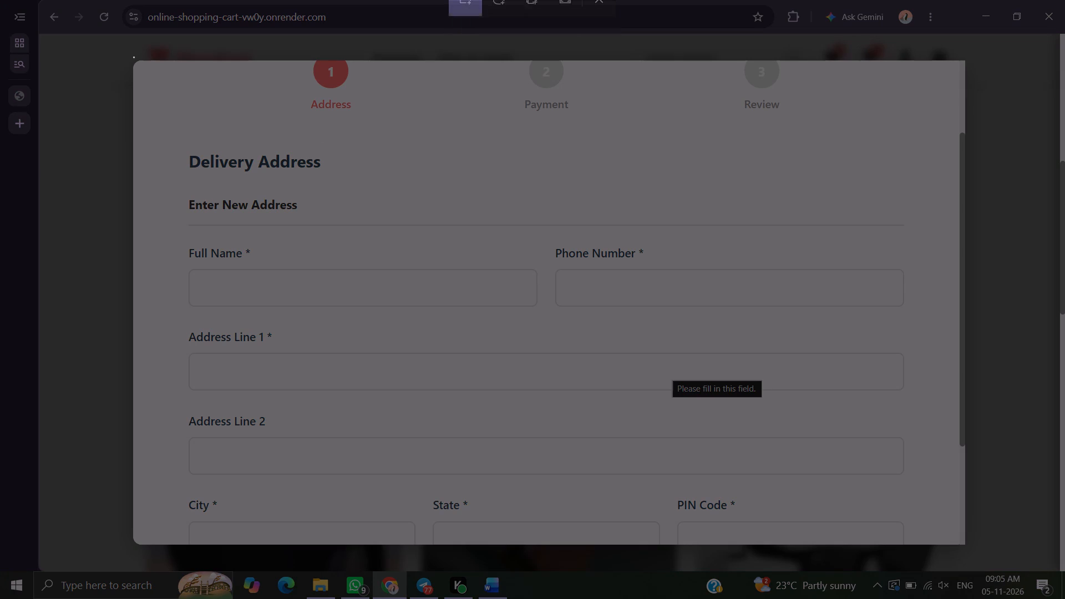
drag(190, 95, 992, 551)
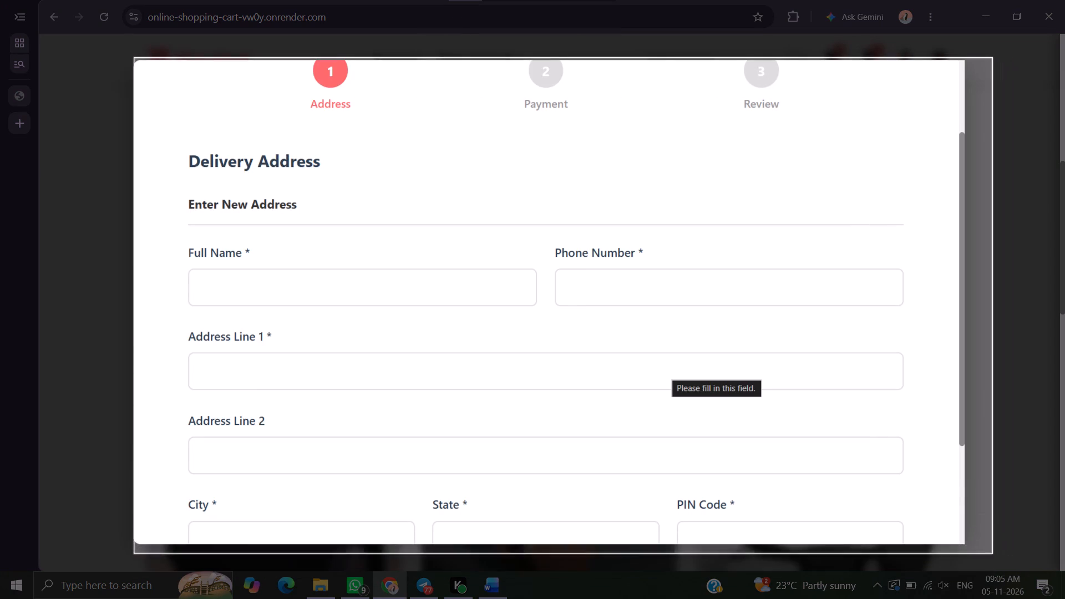
drag(992, 551, 968, 546)
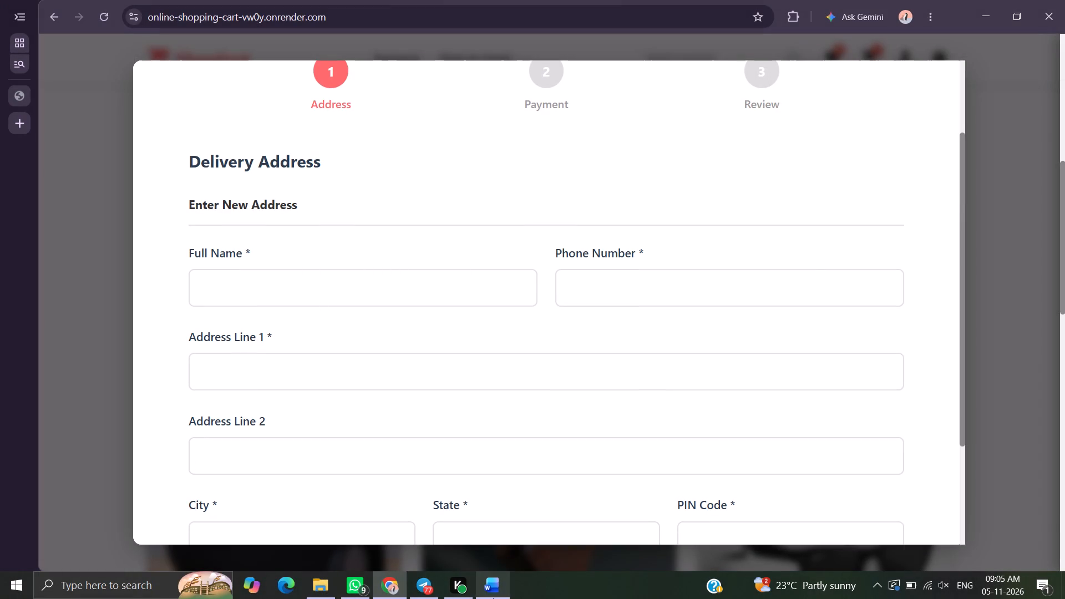
Switch to Word and paste the Delivery Address snip on a new line after the shopping cart screenshot.
click(485, 588)
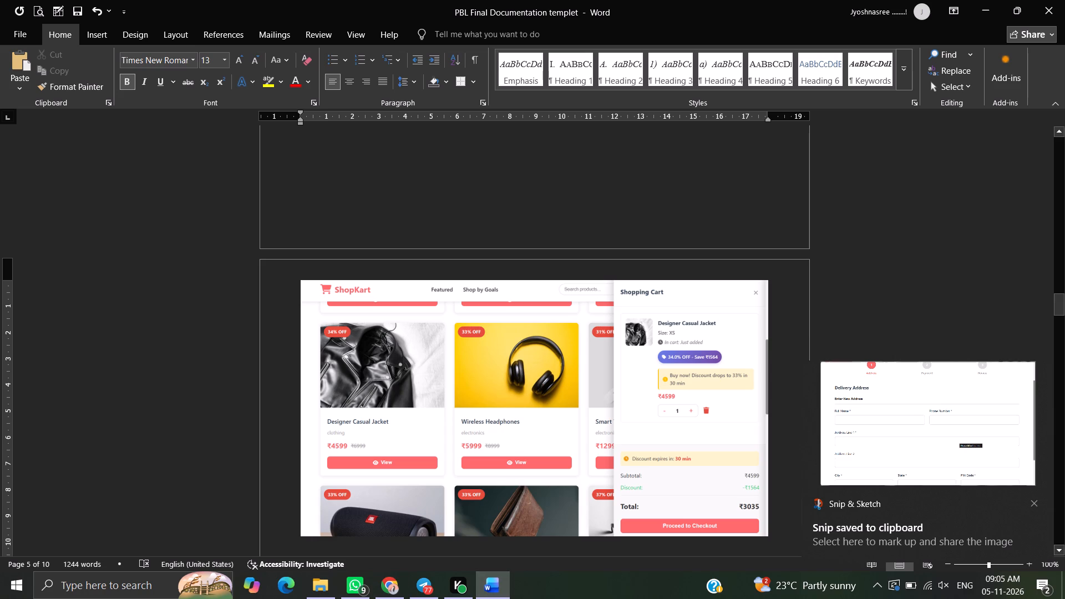
key(Return)
key(ctrl+v)
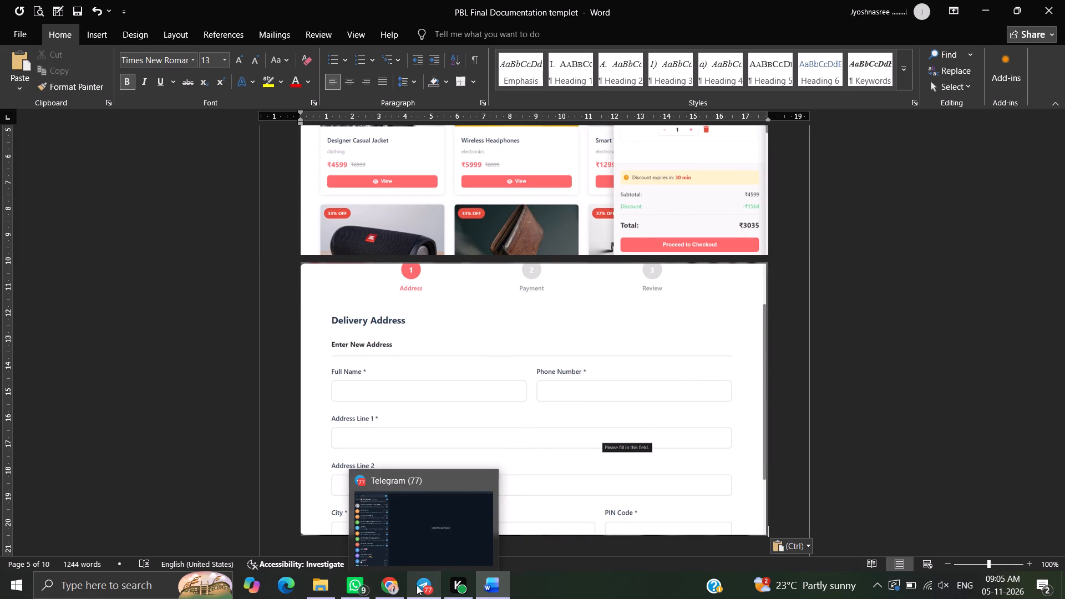
Switch to Chrome and capture a snip of the lower part of the address form, down to Continue to Payment.
click(394, 588)
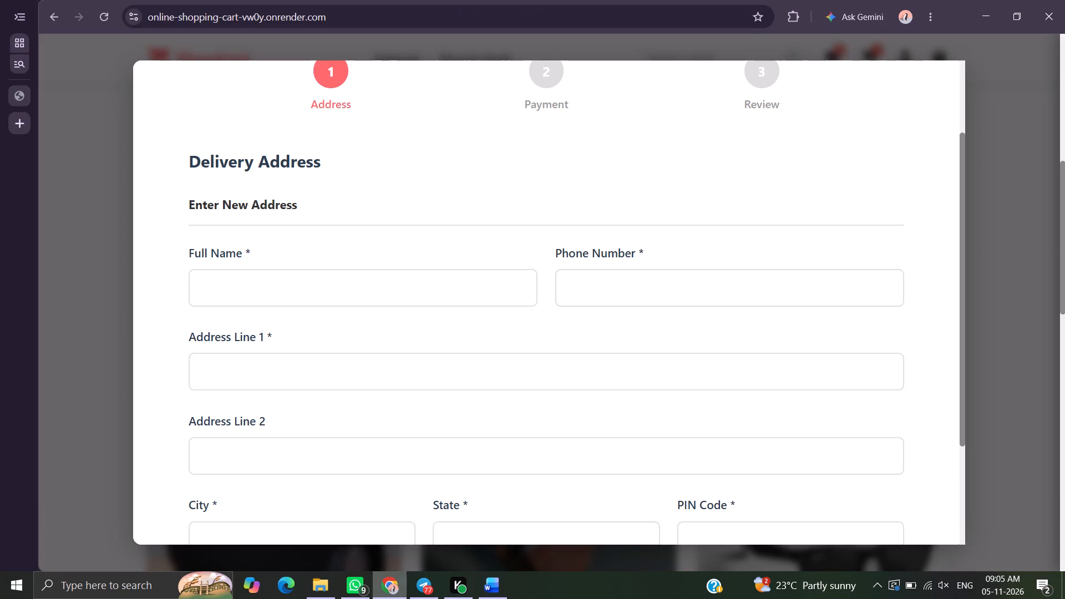
scroll(491, 394, down, 5)
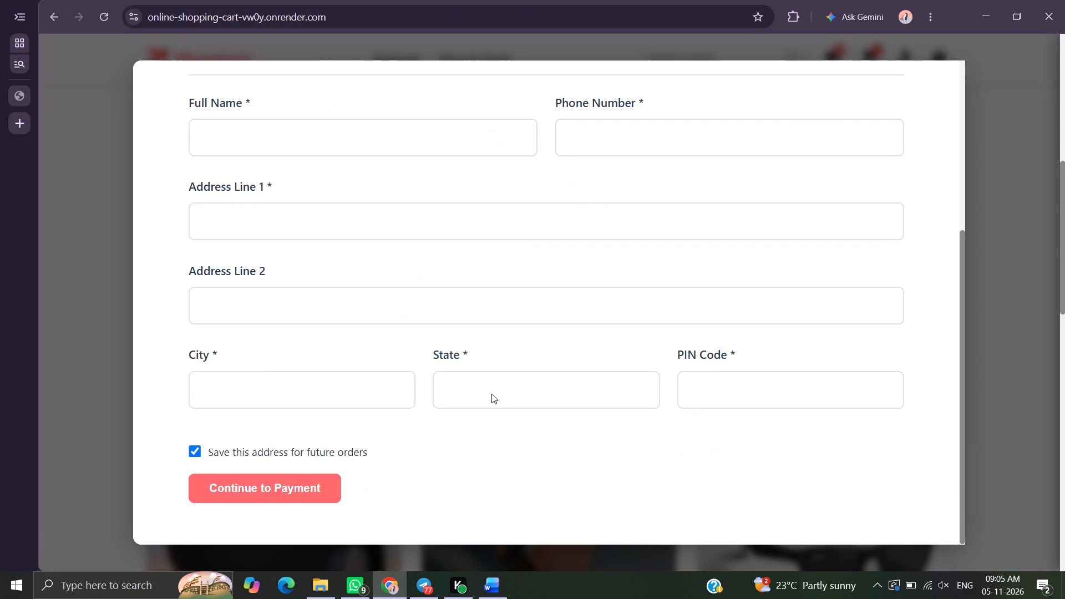
key(Print)
drag(144, 119, 930, 528)
Switch to Word and paste the lower address form snip on a new line after the Delivery Address screenshot.
click(490, 590)
key(Return)
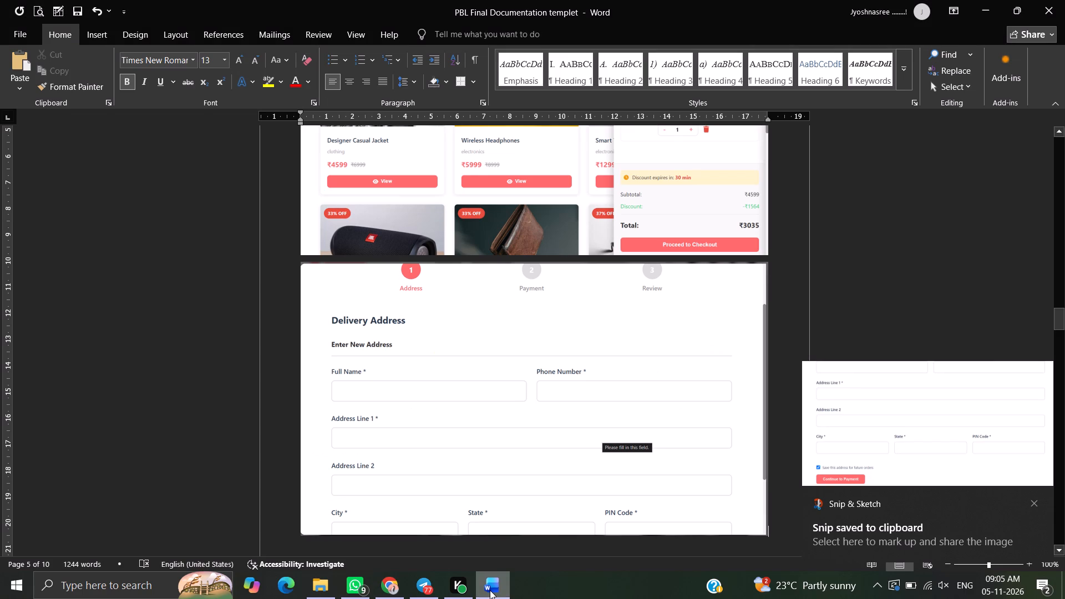
key(ctrl+v)
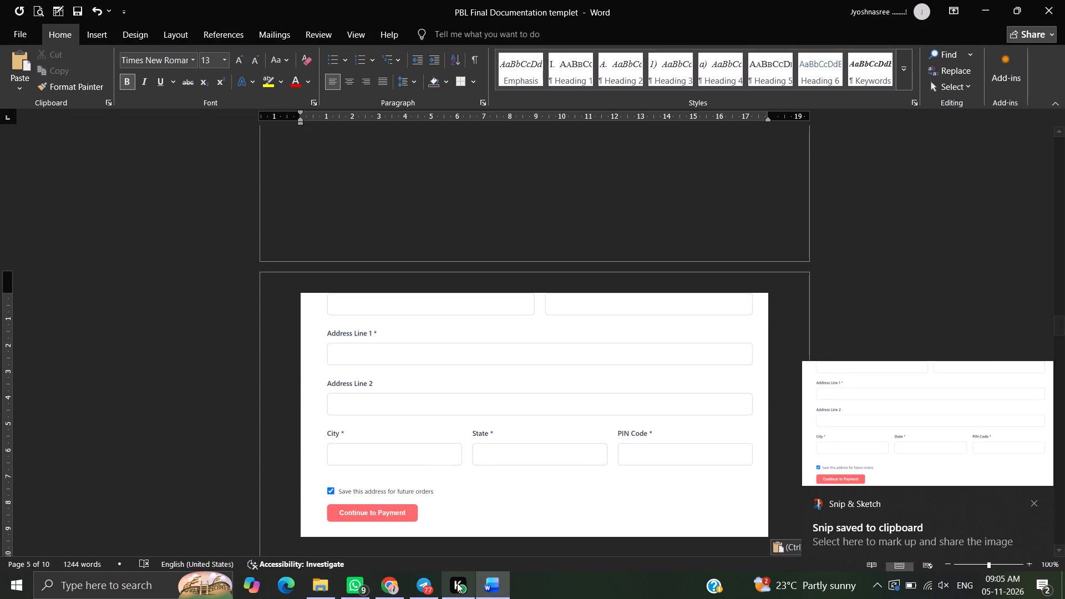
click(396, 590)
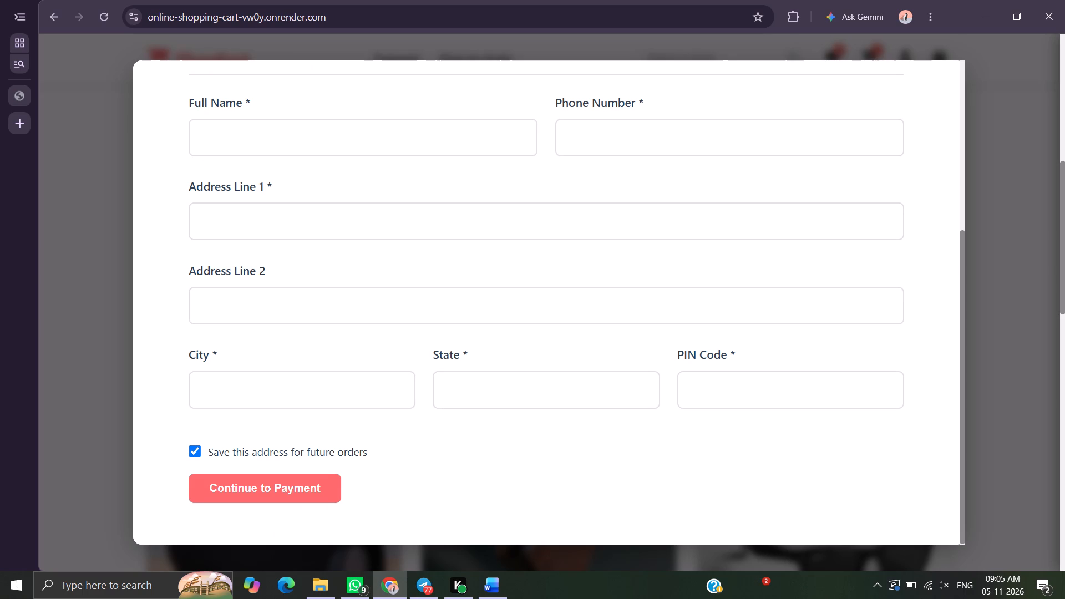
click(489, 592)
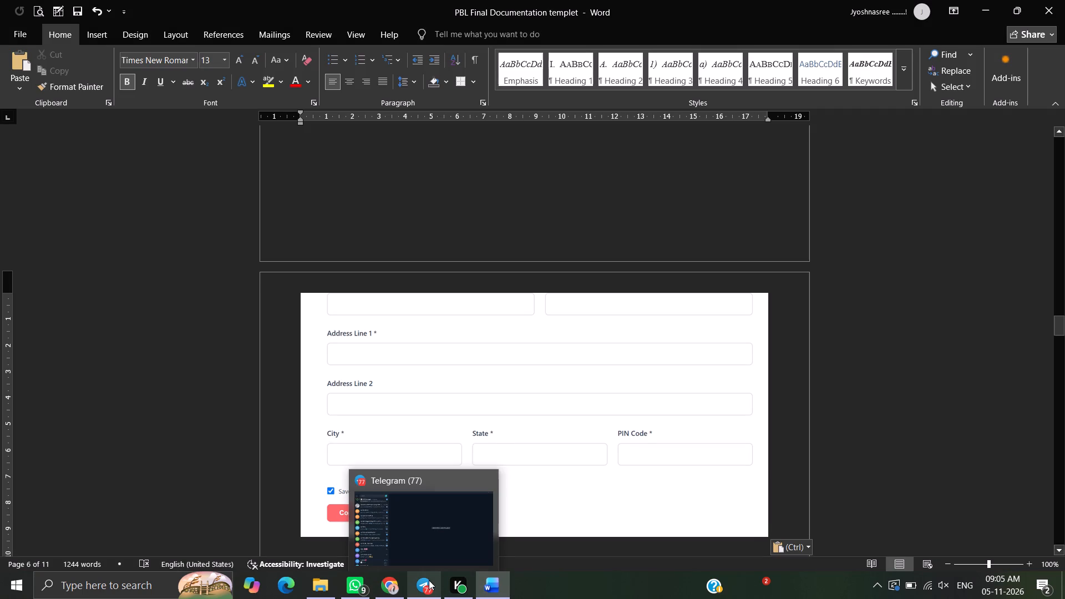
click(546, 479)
Switch to Chrome and fill in the Full Name field of the checkout's Delivery Address form, correcting the end of the autofilled name.
click(392, 588)
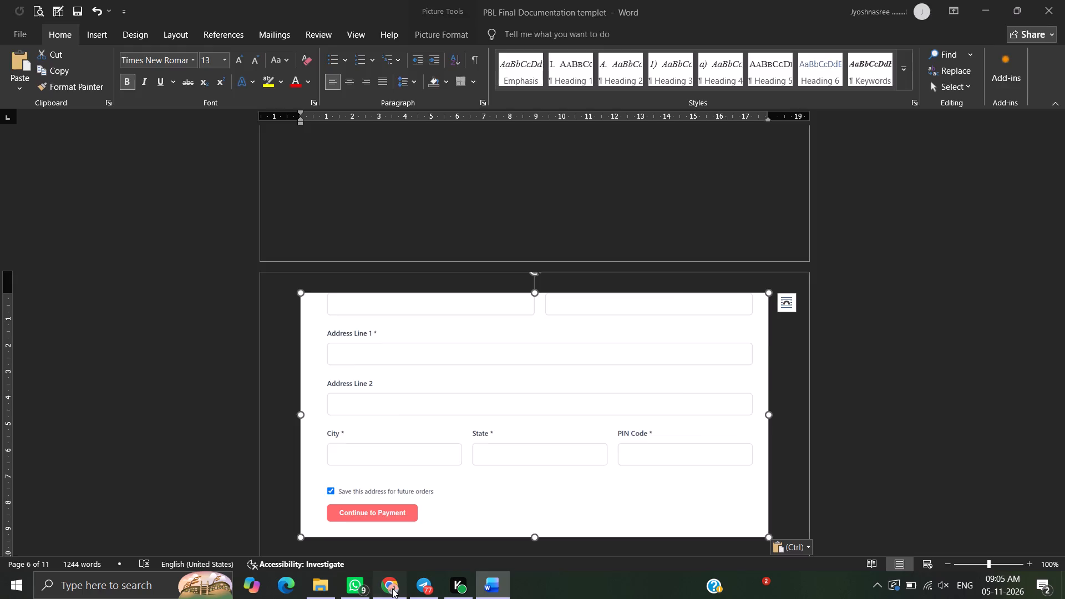
scroll(378, 317, up, 6)
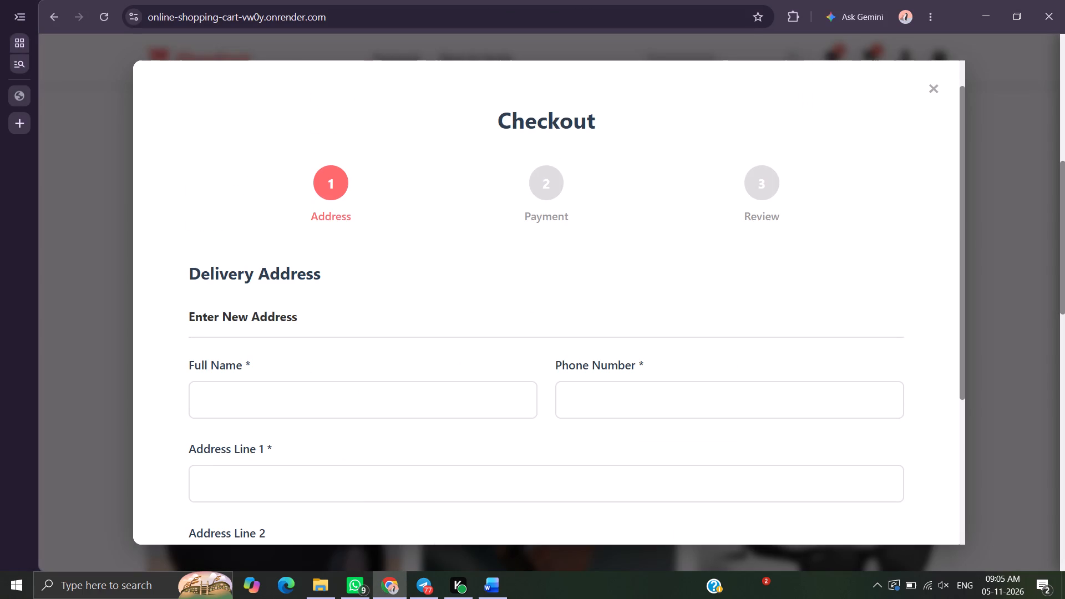
click(292, 400)
click(295, 440)
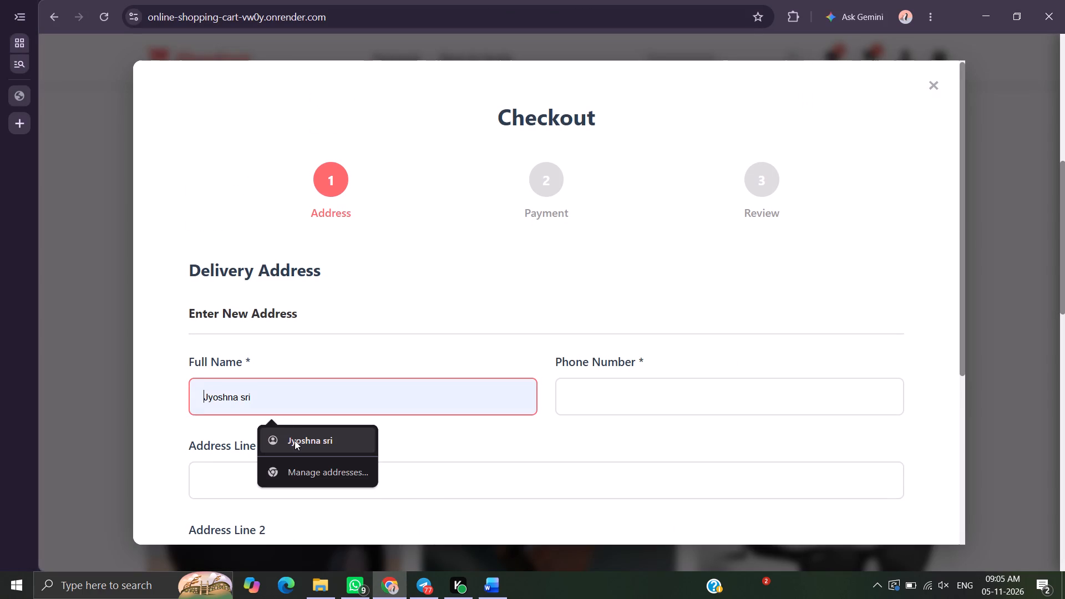
key(BackSpace)
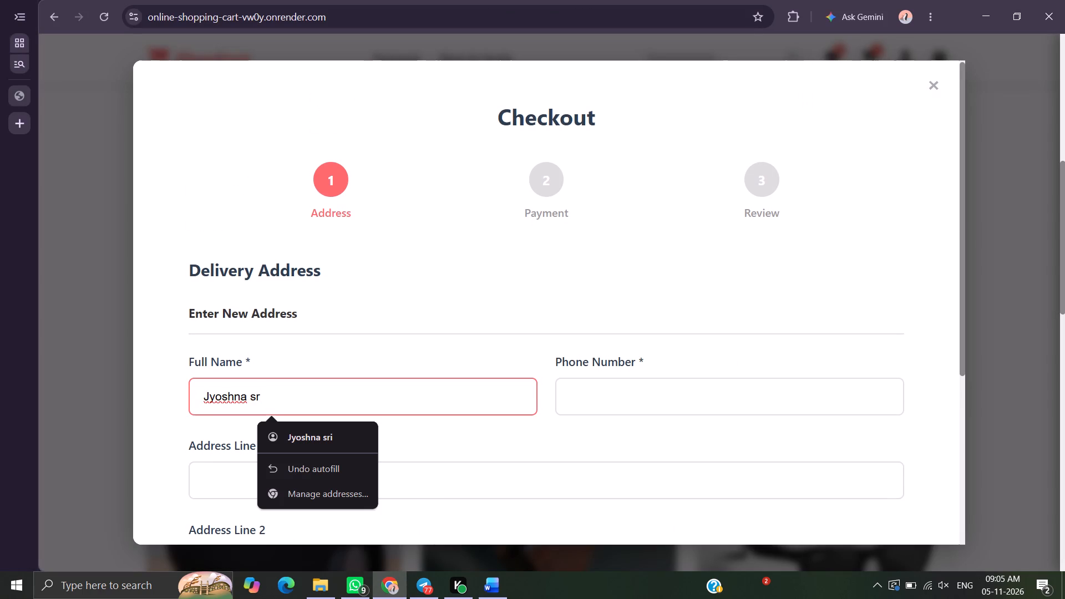
text(EE)
key(BackSpace)
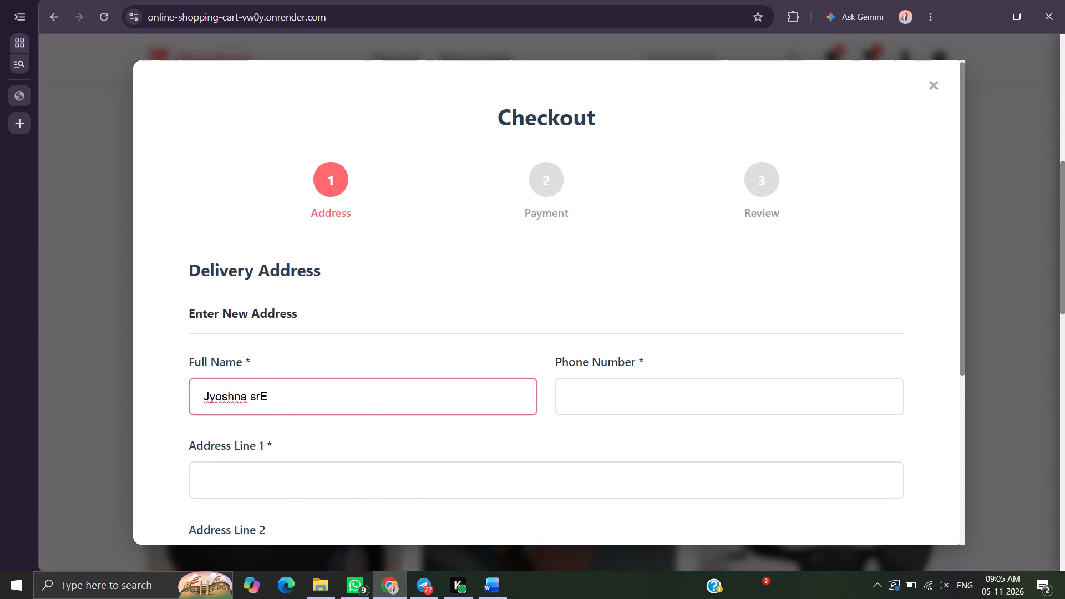
key(BackSpace)
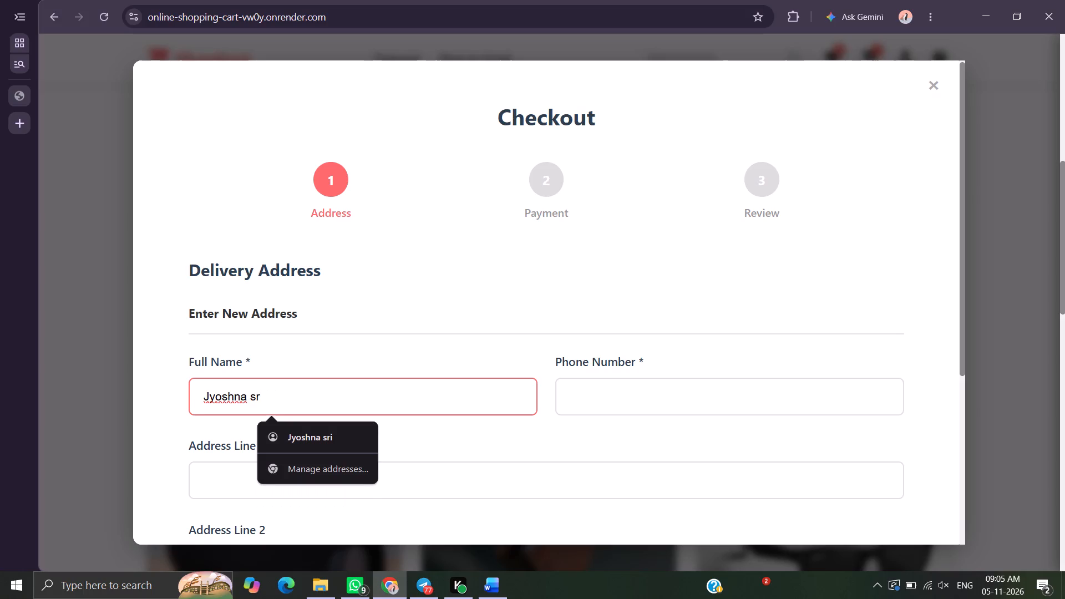
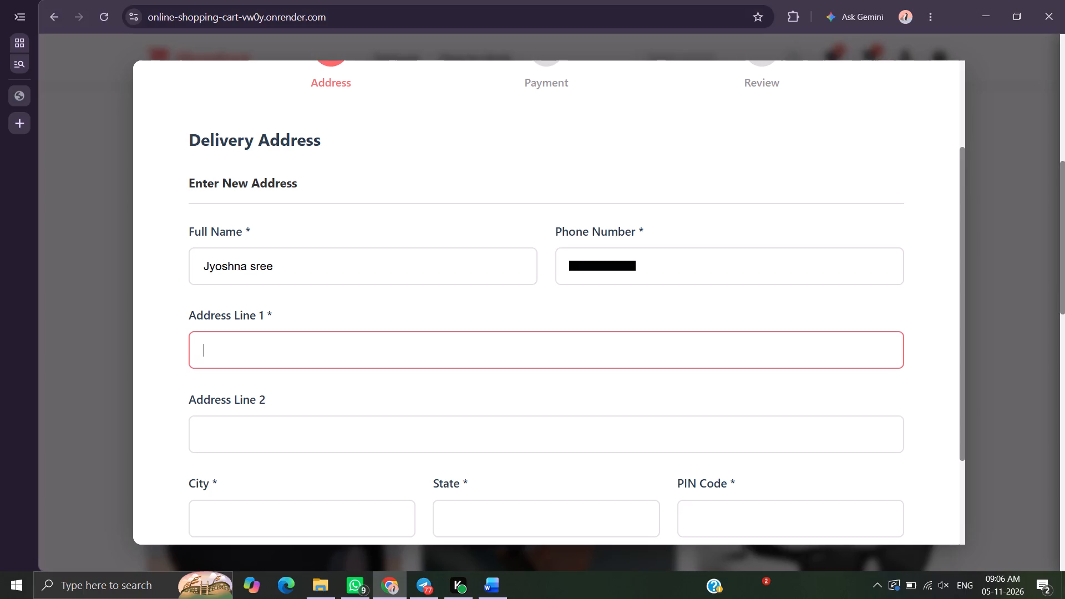
Fill in Address Line 1 of the Delivery Address form with the city and locality, correcting the locality name.
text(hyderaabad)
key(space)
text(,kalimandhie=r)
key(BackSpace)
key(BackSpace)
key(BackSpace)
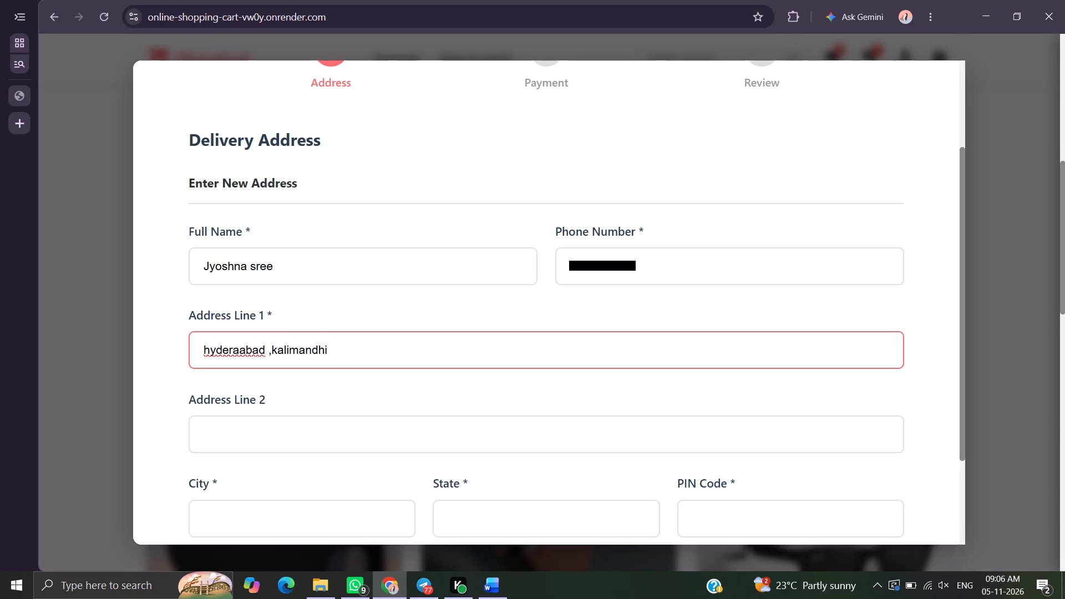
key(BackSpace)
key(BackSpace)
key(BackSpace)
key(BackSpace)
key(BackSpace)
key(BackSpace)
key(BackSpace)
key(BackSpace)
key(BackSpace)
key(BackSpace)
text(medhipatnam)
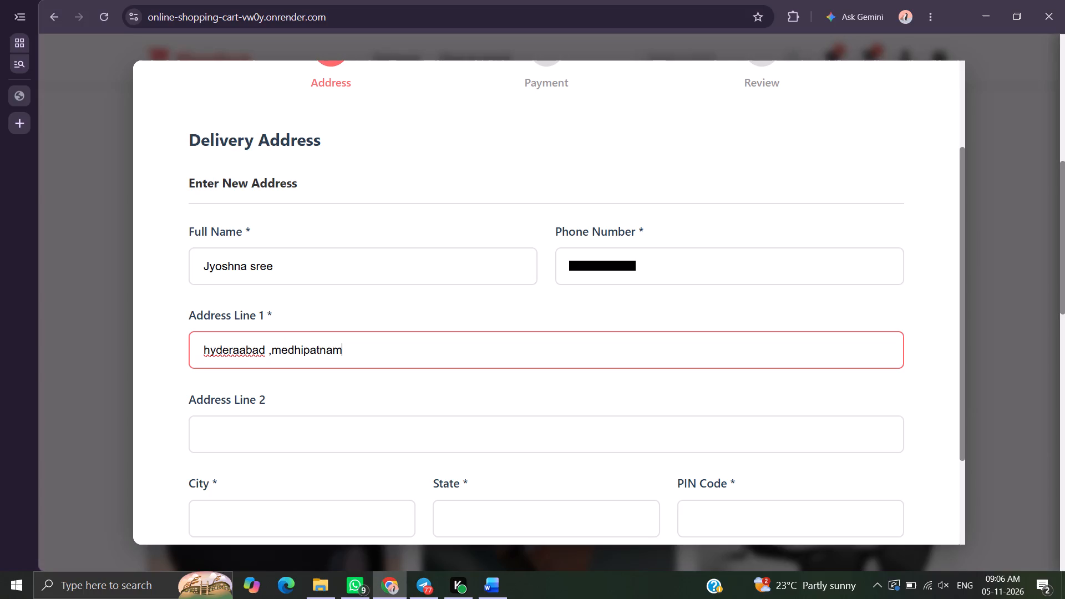
Fill in Address Line 2 of the Delivery Address form with a nearby temple as the landmark.
click(430, 439)
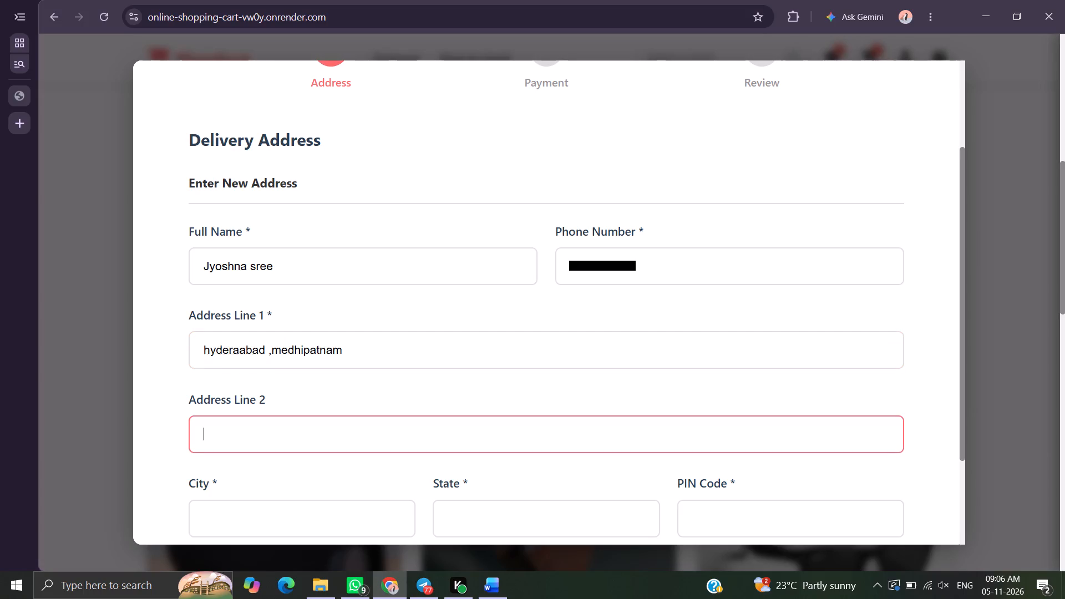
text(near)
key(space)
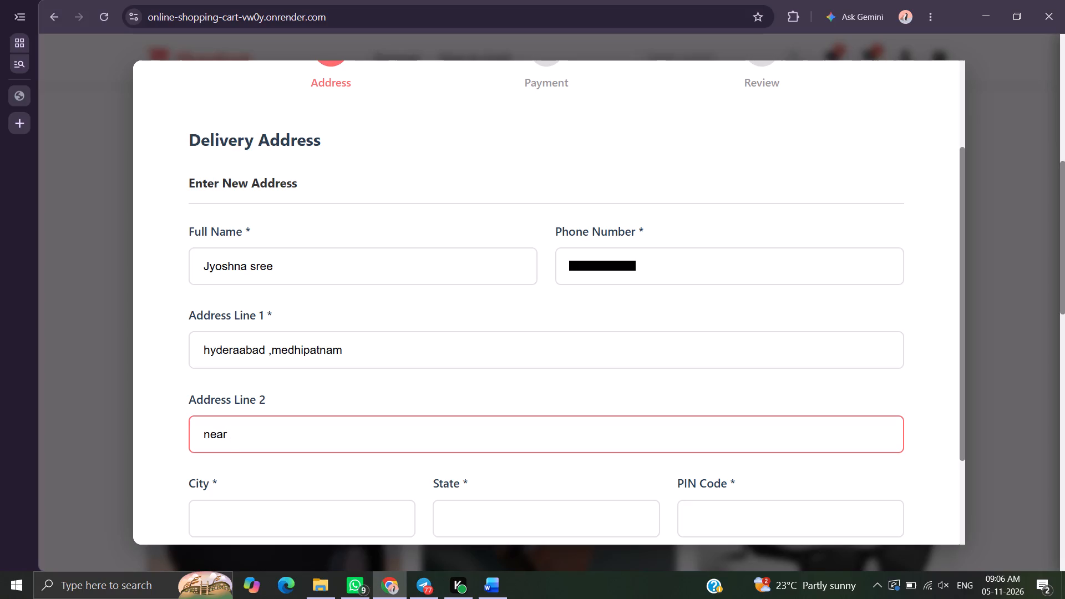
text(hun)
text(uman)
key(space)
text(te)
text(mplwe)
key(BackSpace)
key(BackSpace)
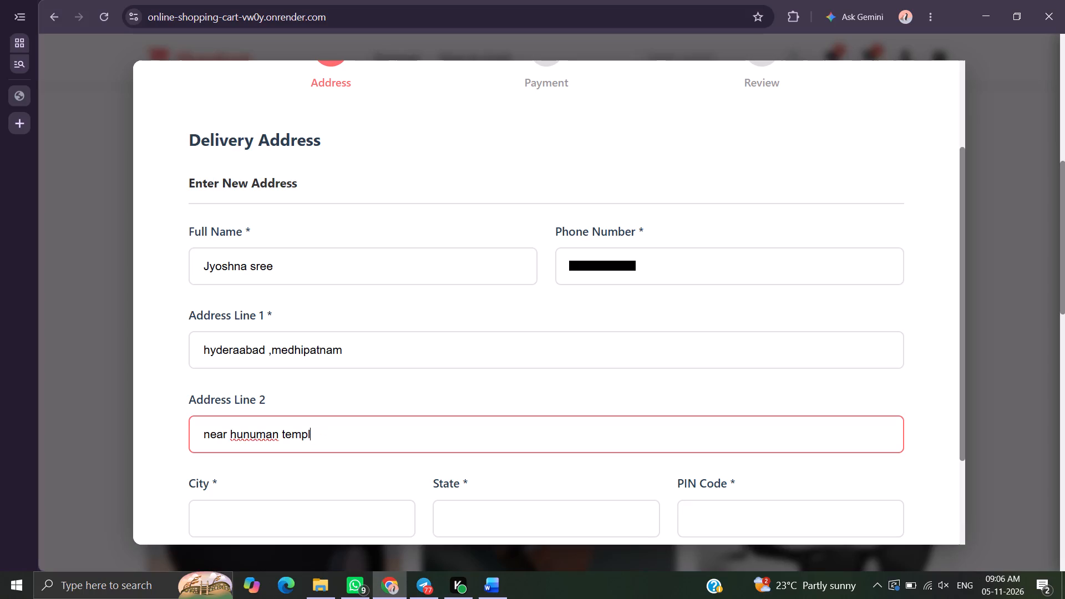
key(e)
Fill in the City, State and PIN Code fields and continue to the payment stage of the checkout.
scroll(430, 439, down, 1)
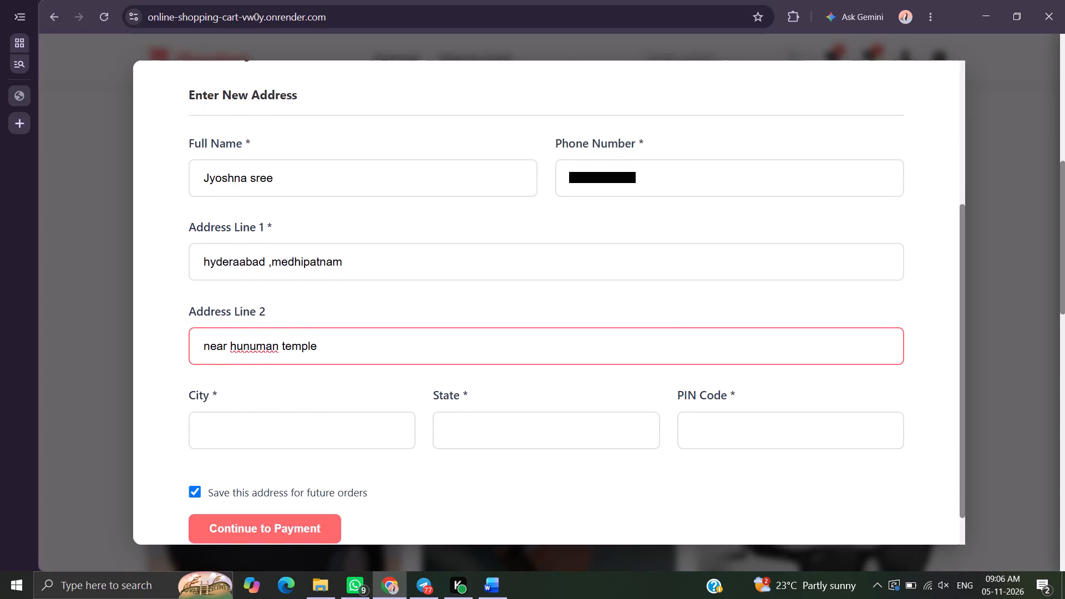
click(304, 433)
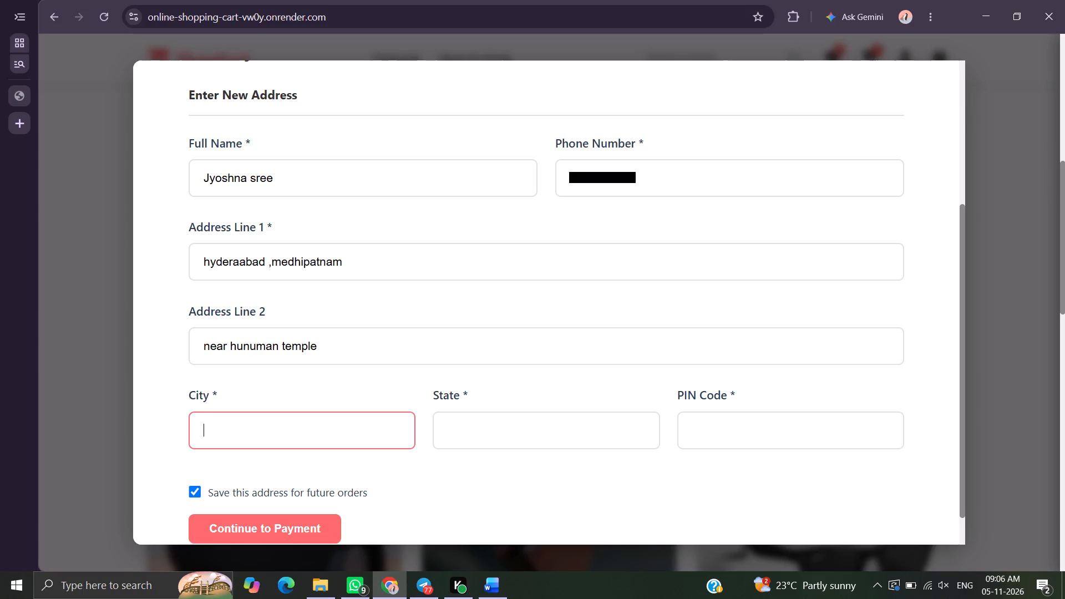
text(hyderabad)
click(459, 441)
text(telangana)
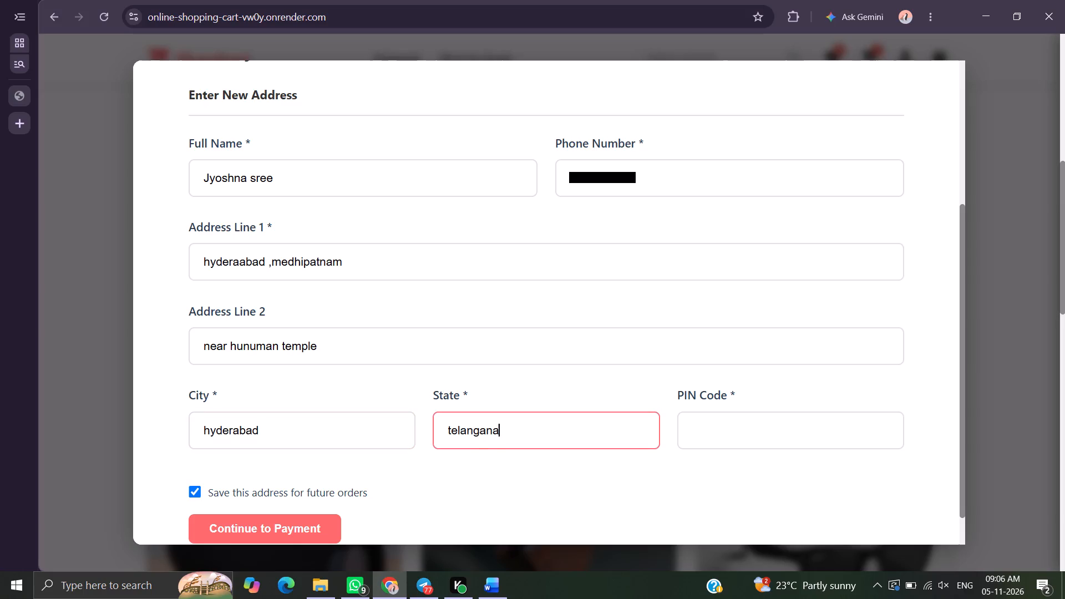
double_click(750, 443)
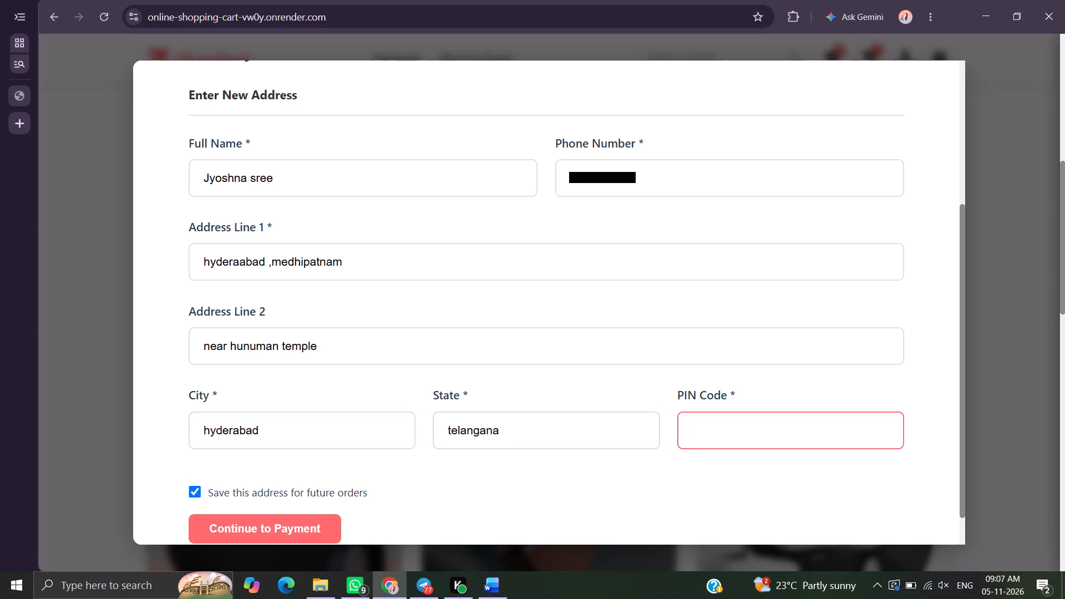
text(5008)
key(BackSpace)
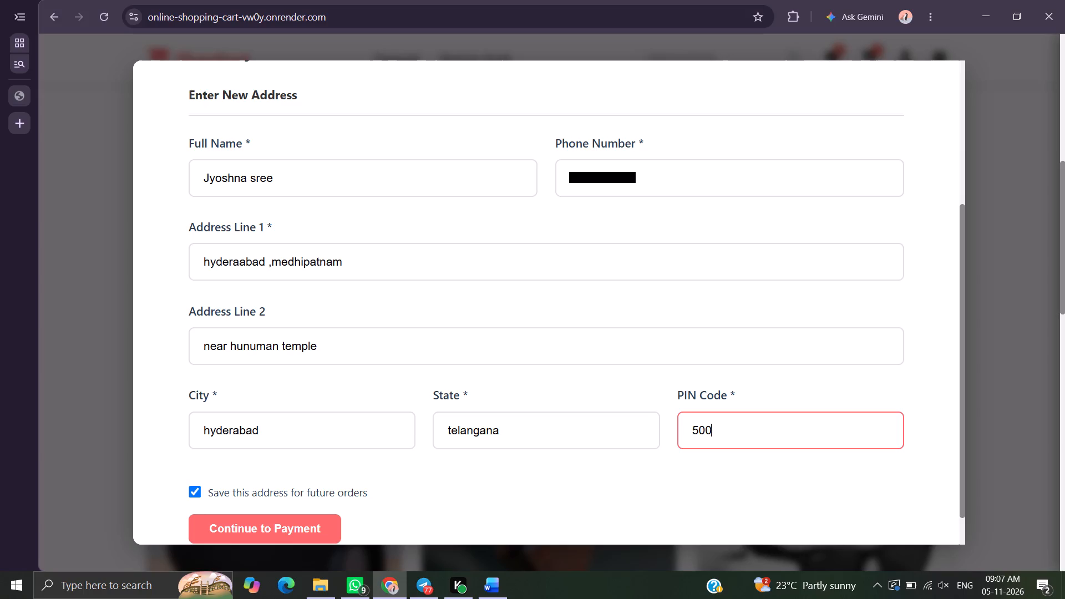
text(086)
scroll(750, 443, down, 4)
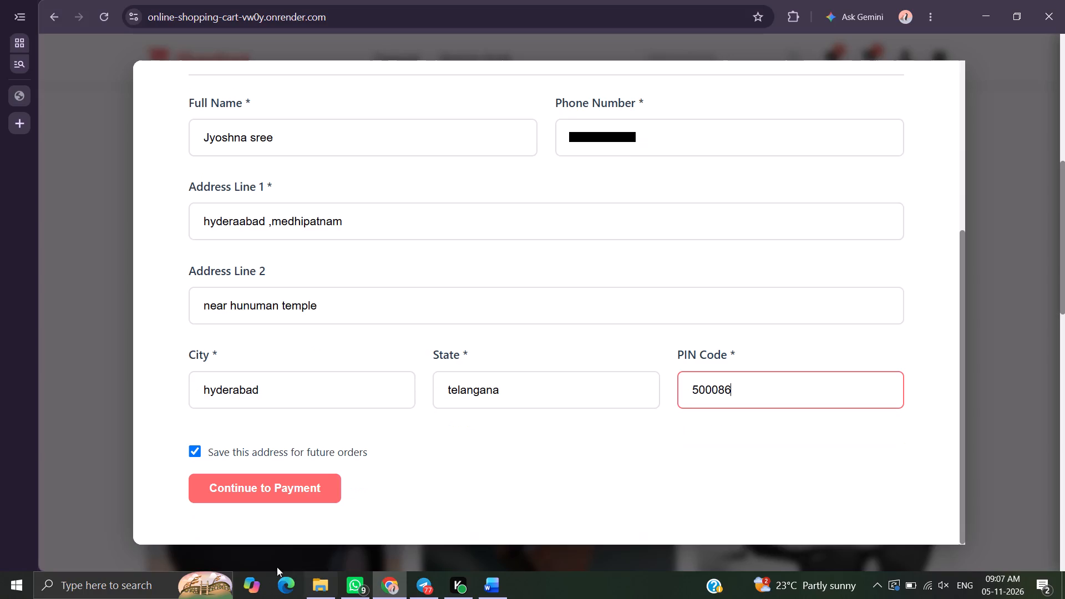
click(300, 485)
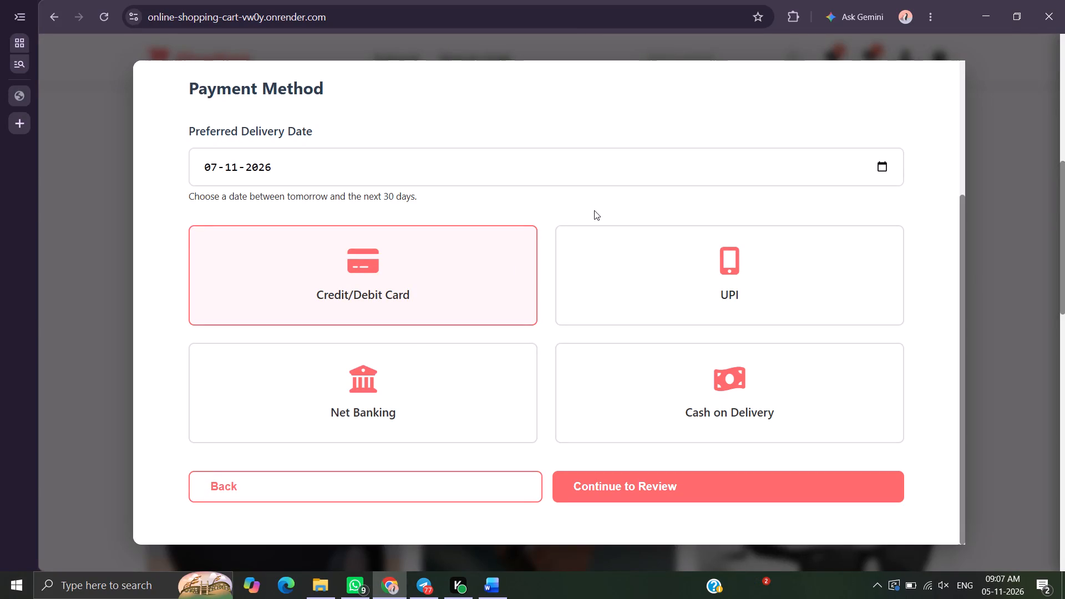
Capture a snip of the whole Payment Method view, from its heading down to Continue to Review.
key(Print)
key(Print)
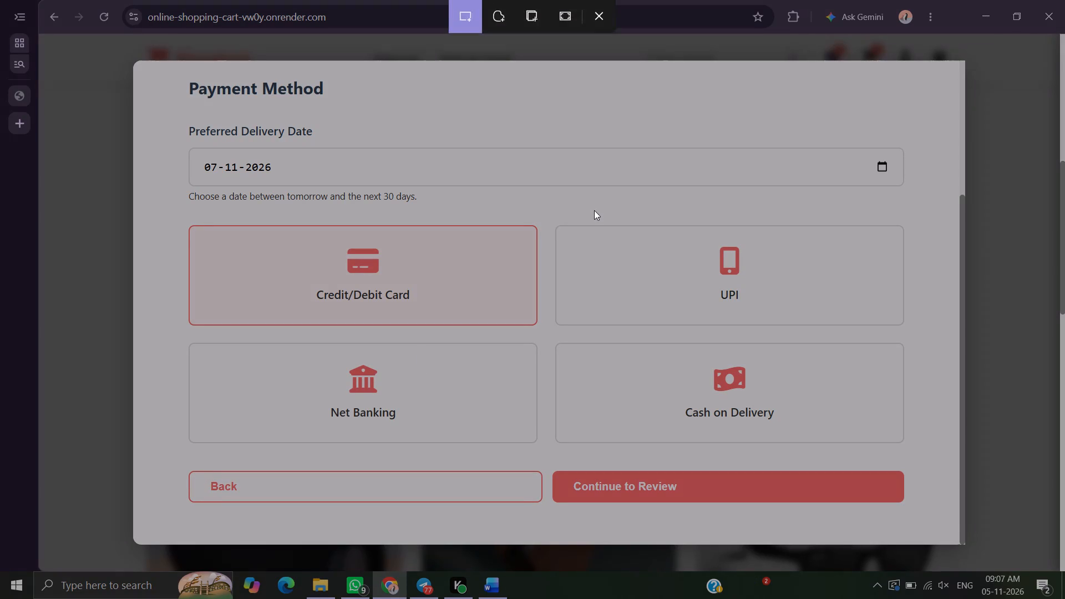
drag(138, 62, 936, 544)
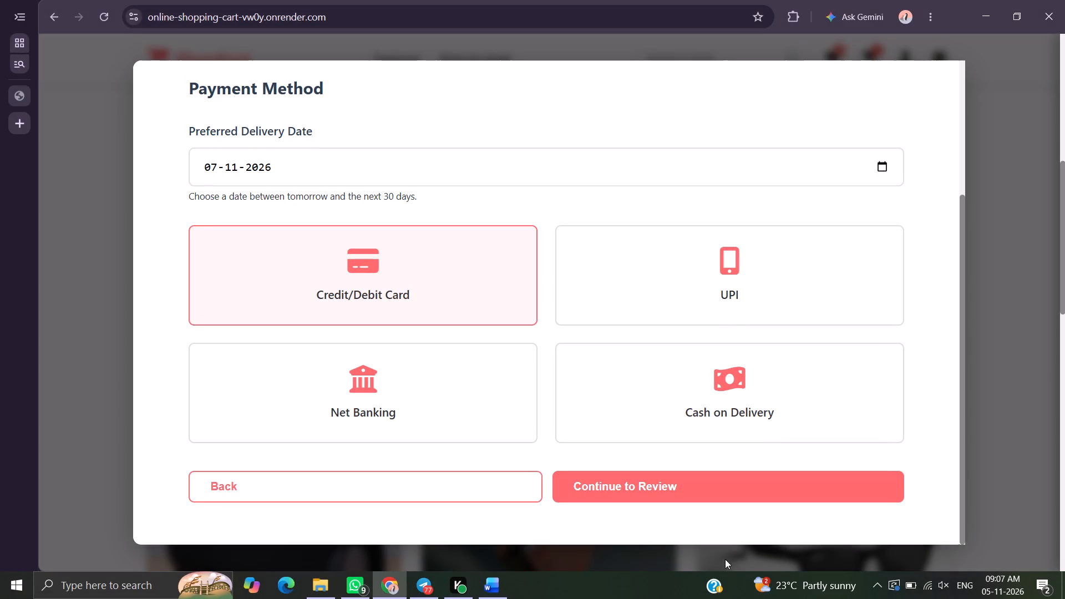
Switch to Word and paste the Payment Method snip on its own line directly above the lower address form screenshot.
click(484, 586)
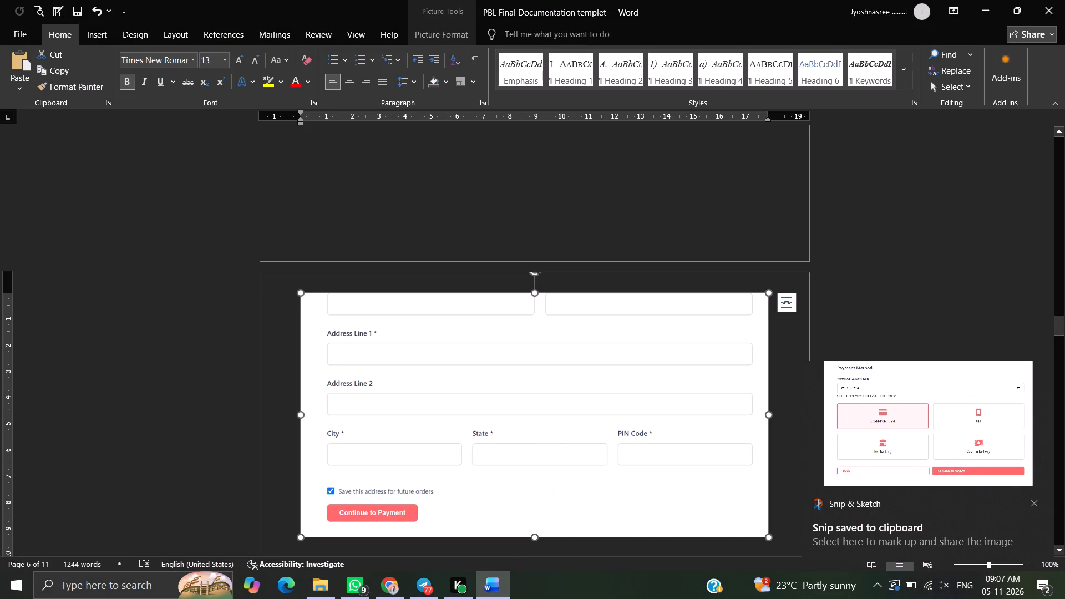
key(Return)
key(ctrl+v)
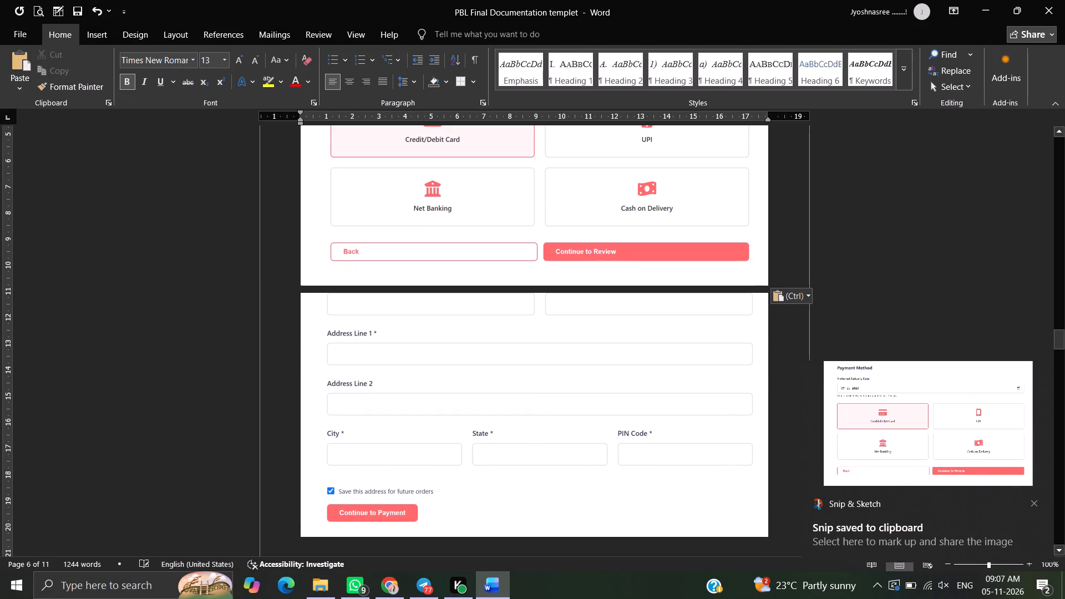
Review the pasted ShopKart screenshots across the pages, back up to the List of Figures heading.
scroll(703, 359, up, 12)
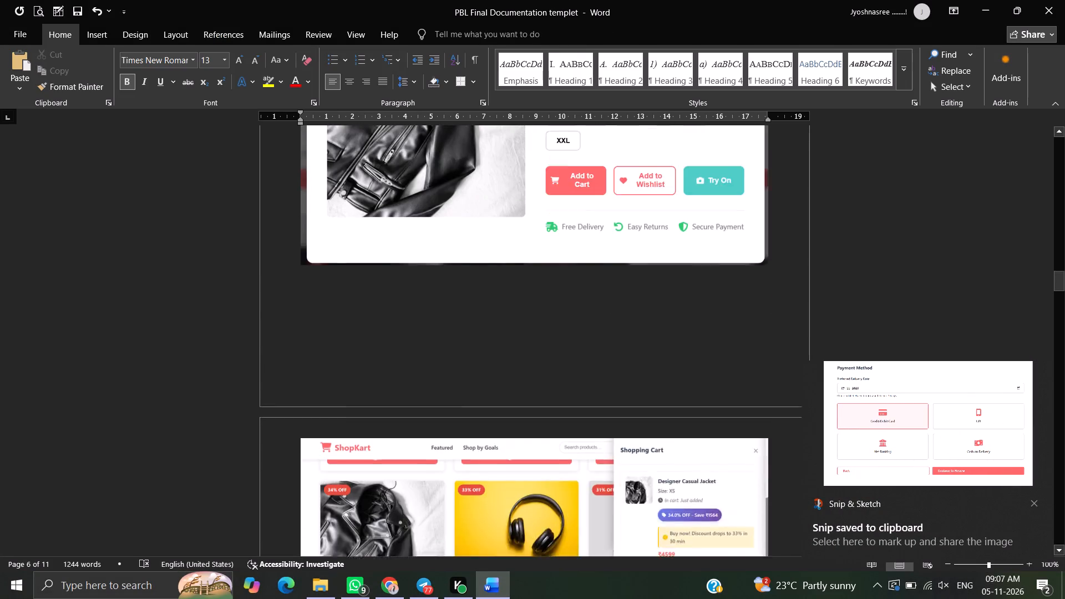
scroll(703, 359, up, 17)
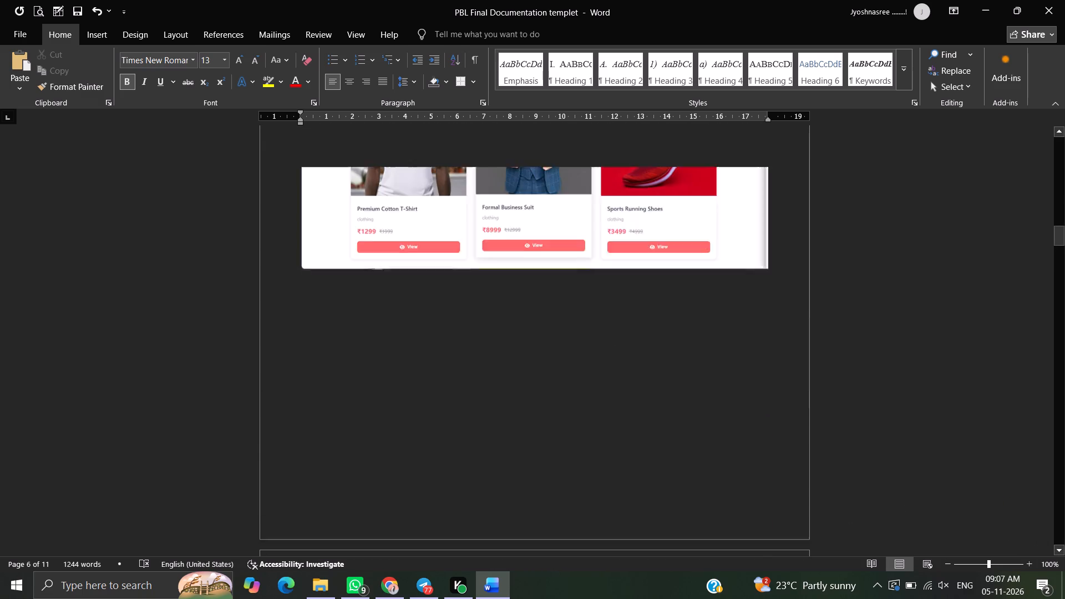
scroll(703, 359, up, 1)
scroll(703, 359, down, 5)
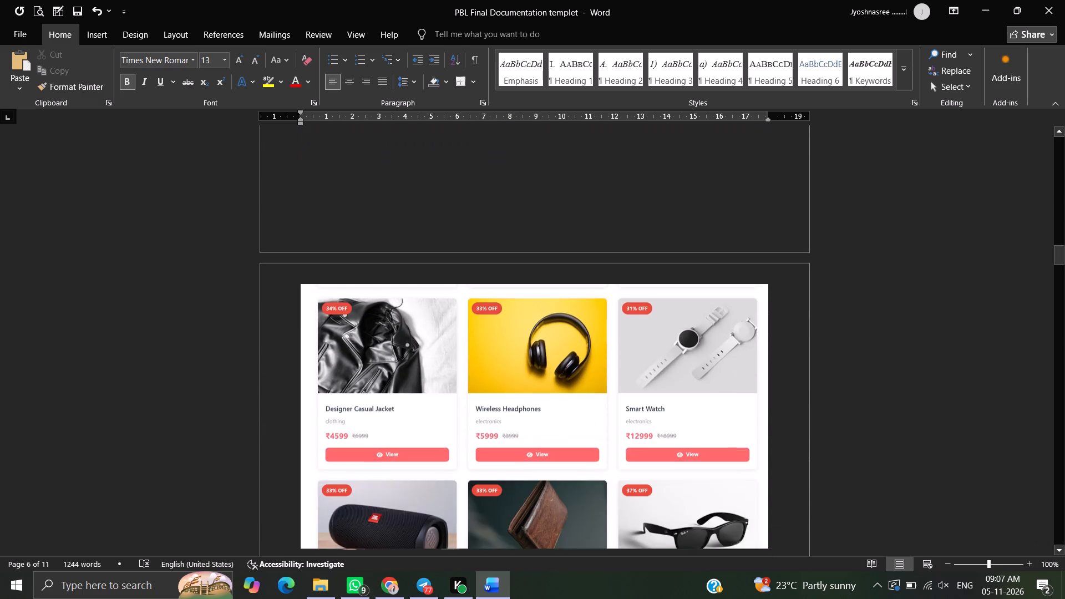
scroll(703, 359, down, 4)
scroll(703, 359, up, 5)
scroll(703, 359, down, 9)
scroll(703, 359, up, 8)
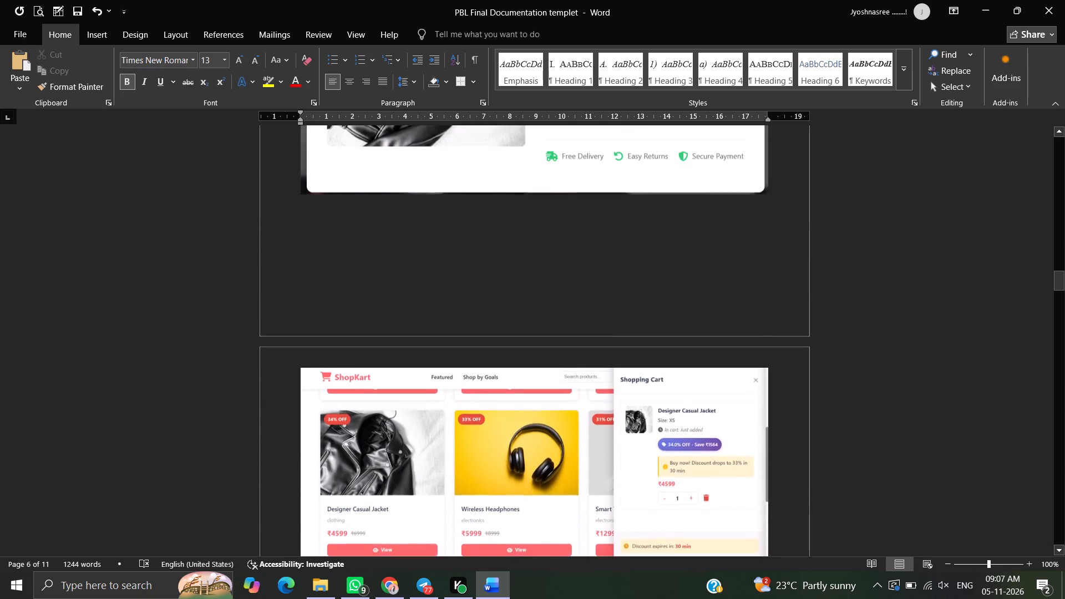
scroll(703, 359, up, 9)
click(703, 359)
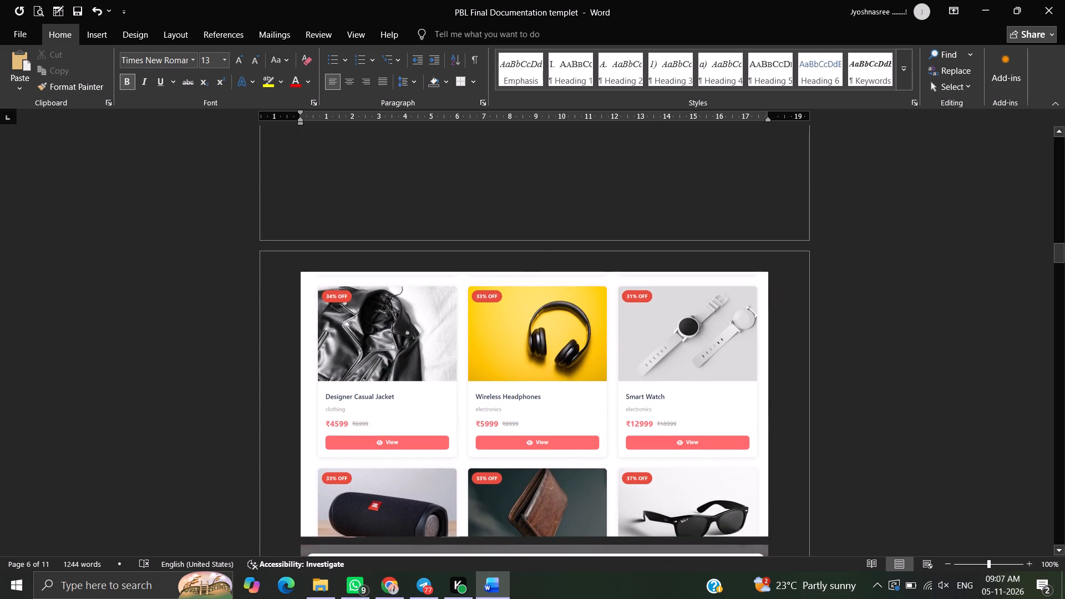
scroll(703, 359, up, 8)
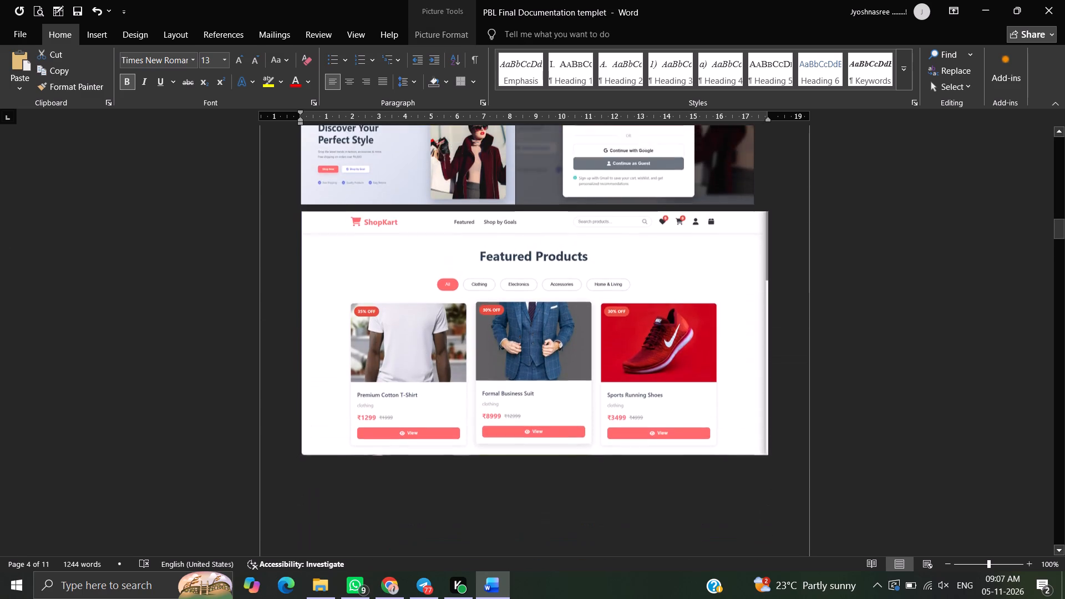
scroll(703, 359, up, 4)
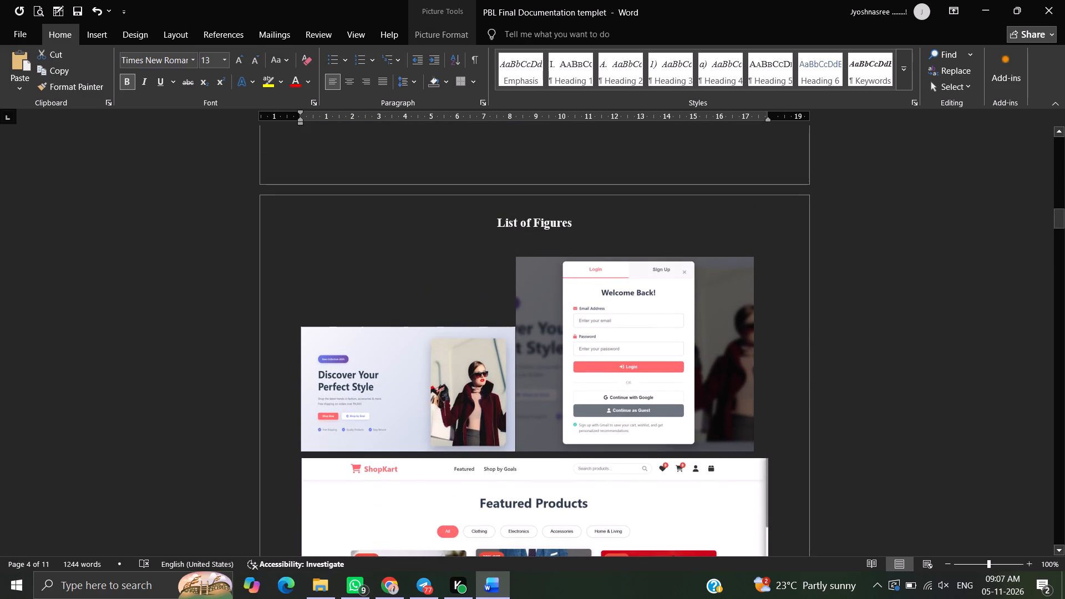
Move the login dialog screenshot onto its own line below the Discover Your Perfect Style banner screenshot.
click(703, 359)
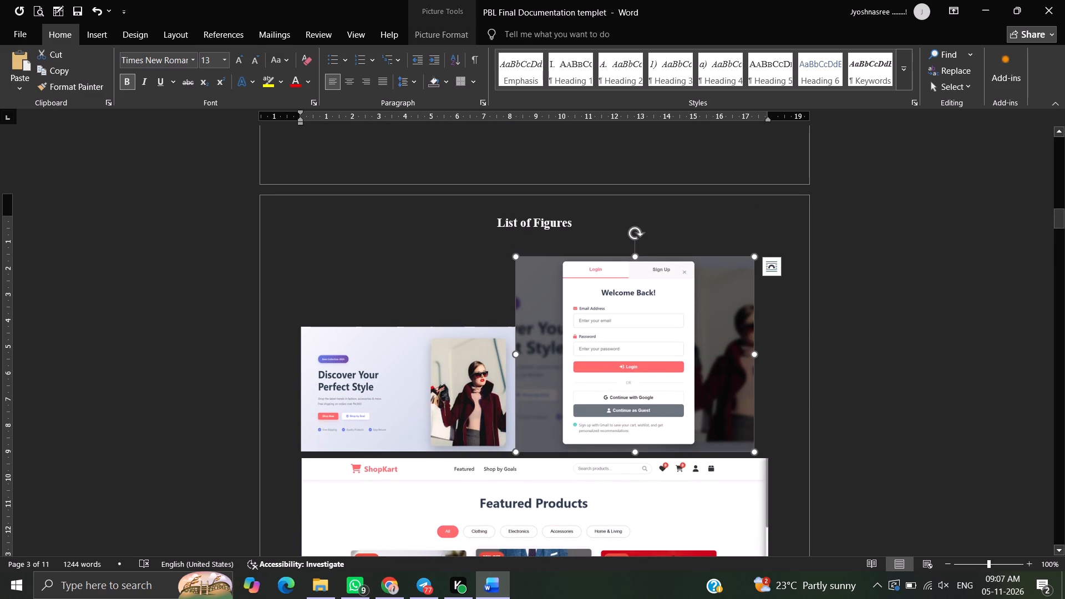
click(506, 319)
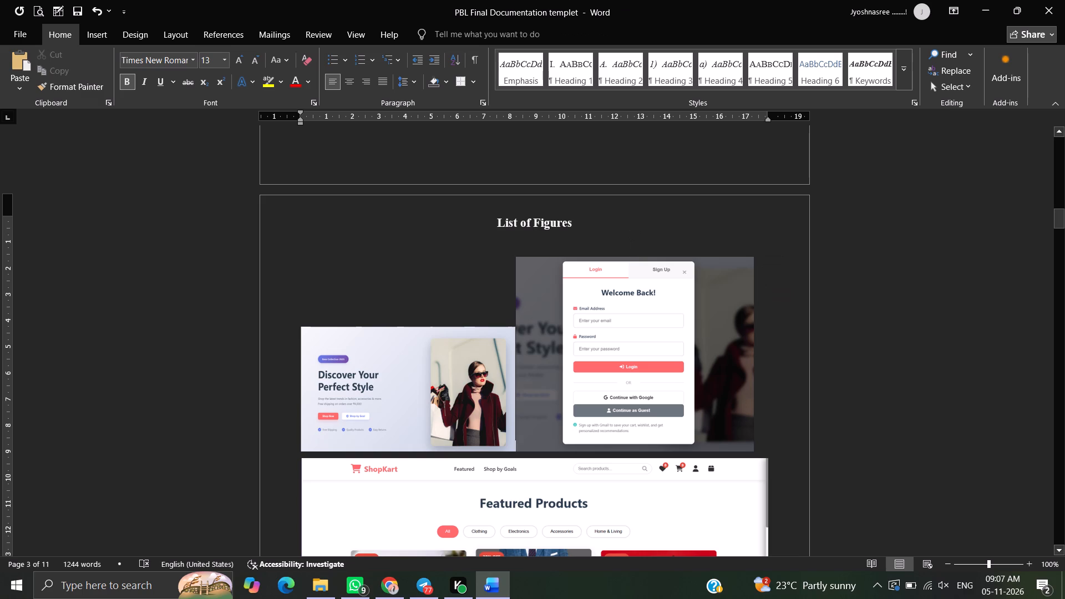
key(Return)
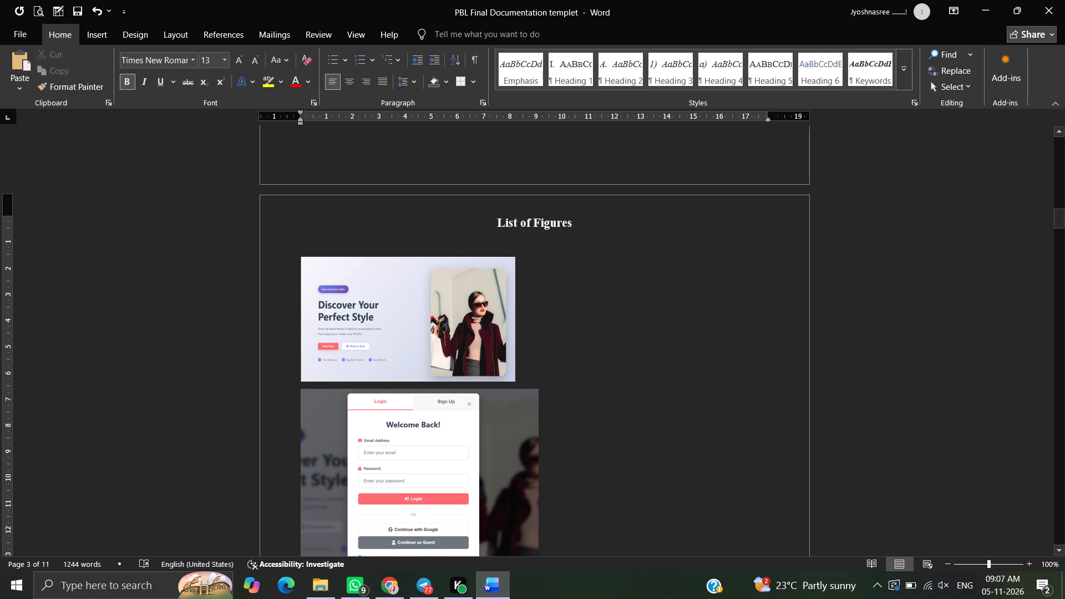
Centre the Discover Your Perfect Style banner screenshot under the List of Figures heading.
click(459, 347)
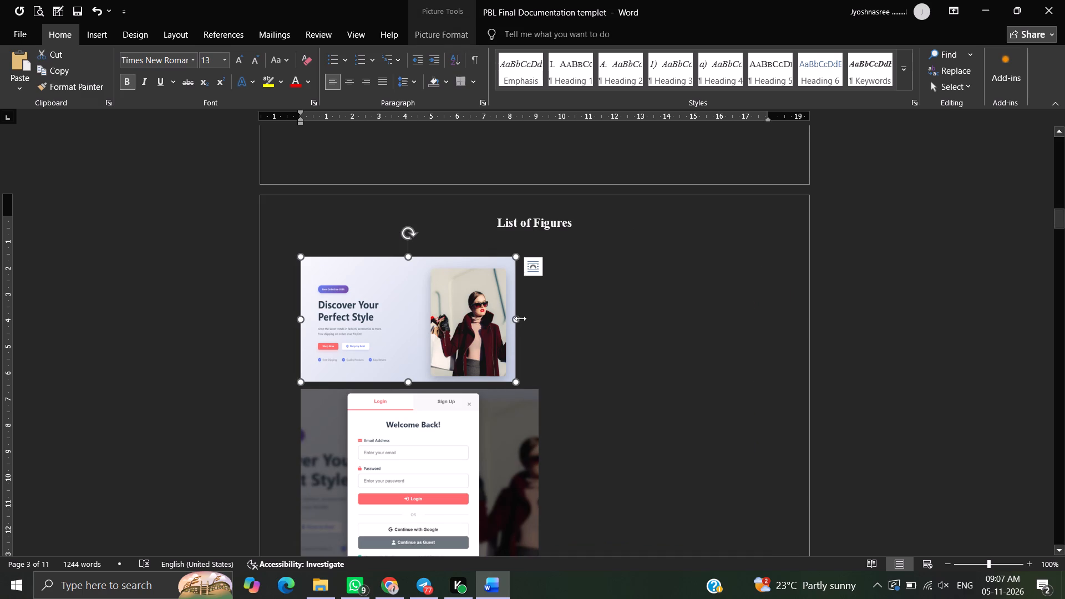
drag(456, 328, 596, 302)
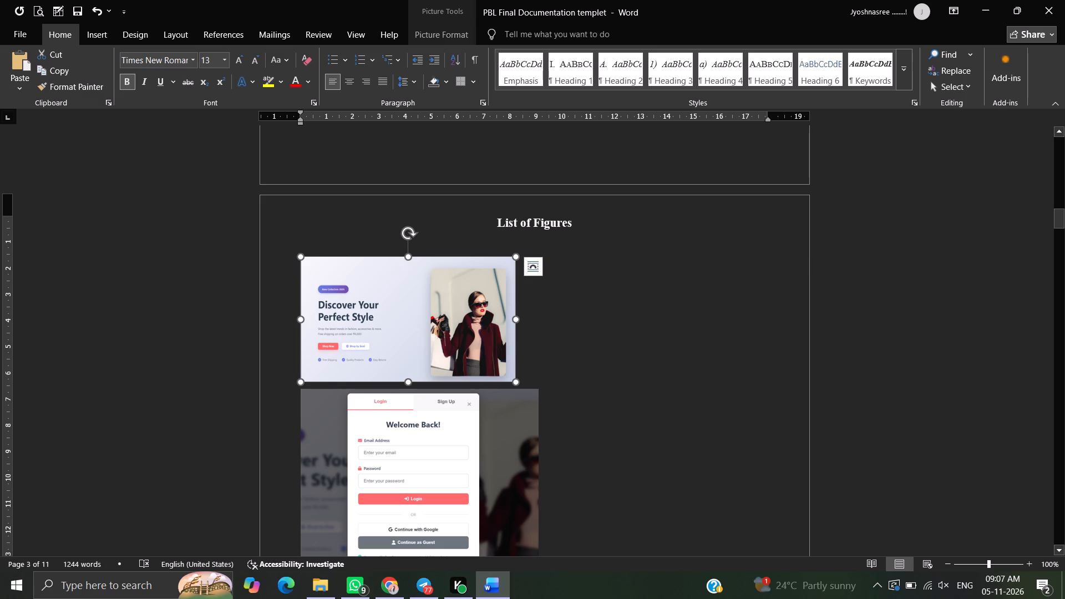
drag(290, 373, 297, 378)
click(297, 378)
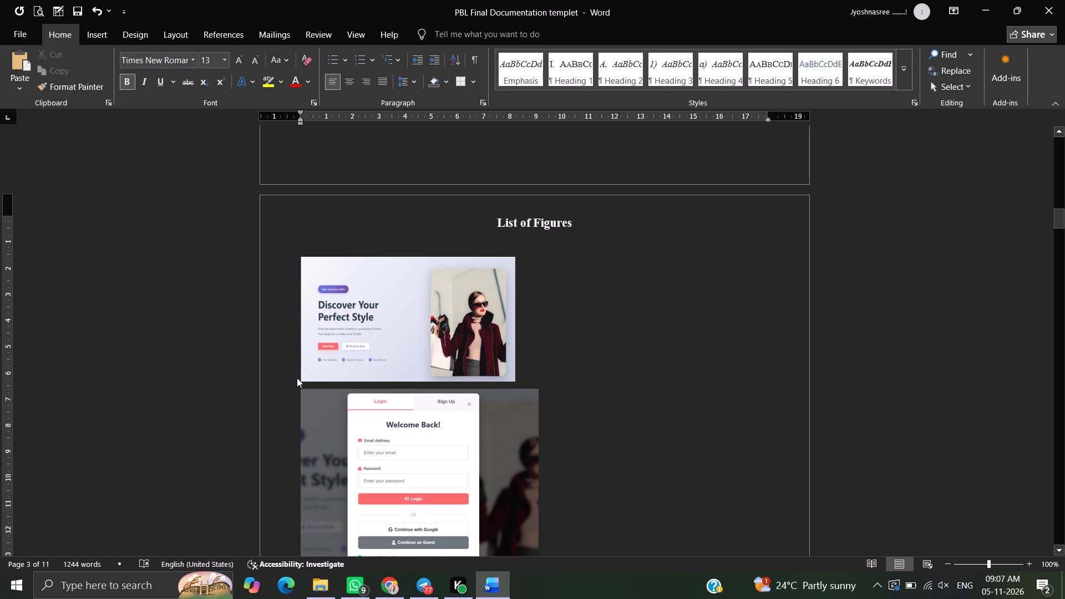
click(352, 84)
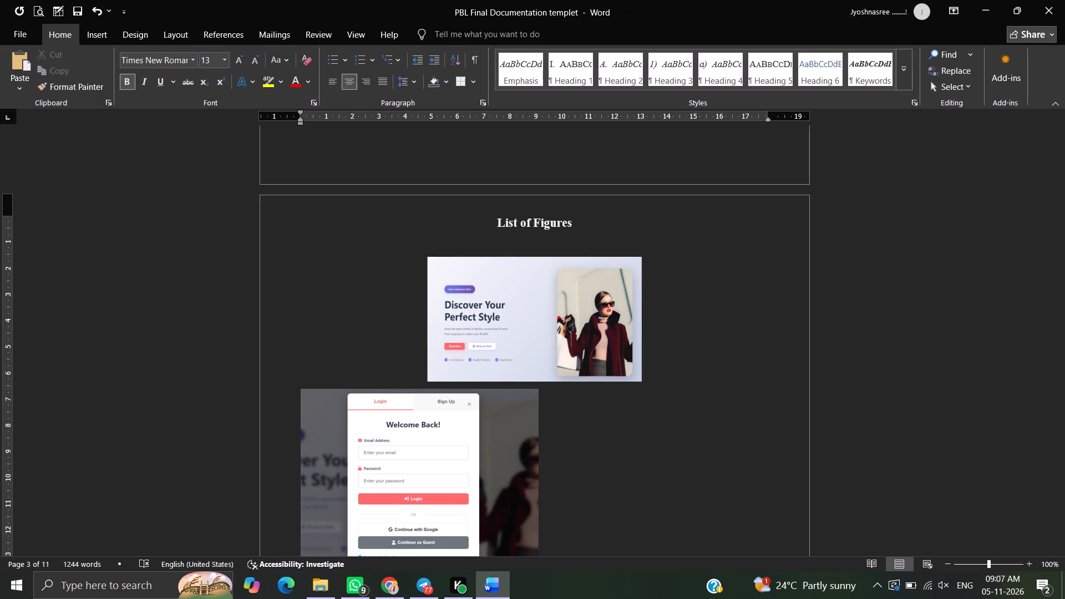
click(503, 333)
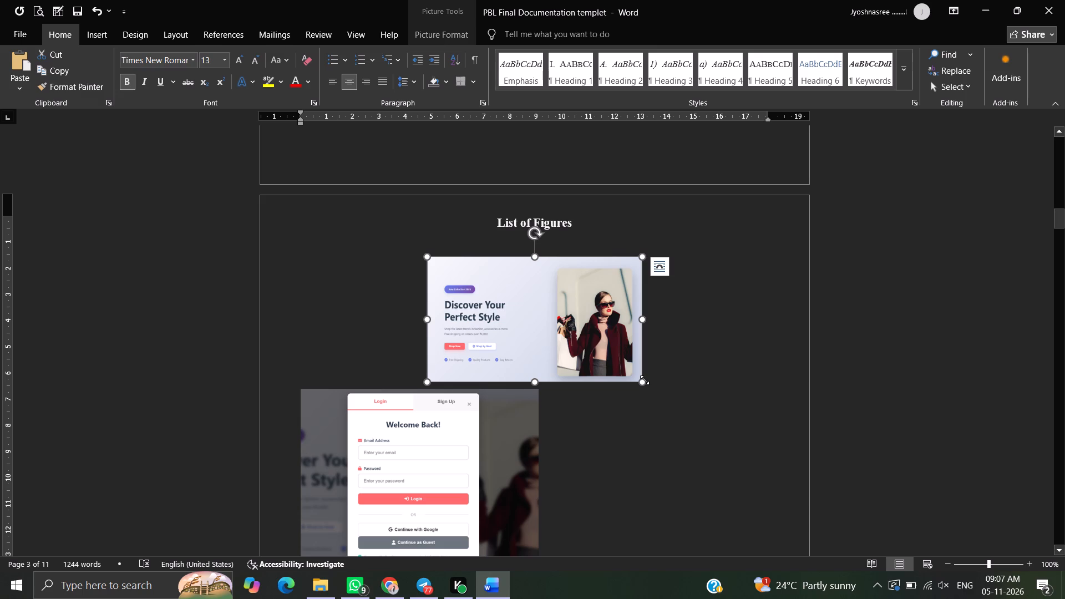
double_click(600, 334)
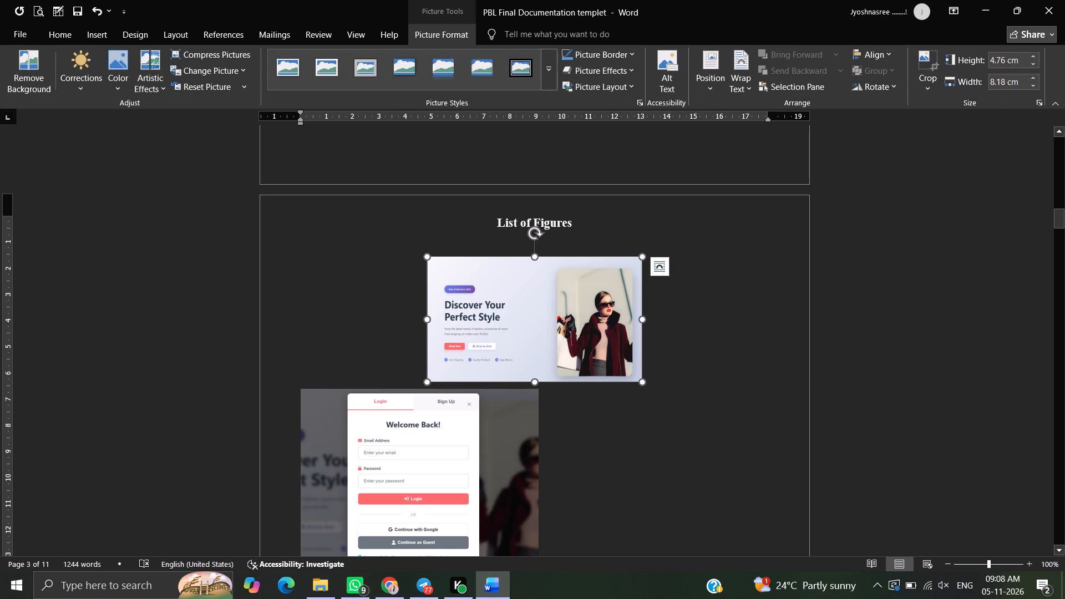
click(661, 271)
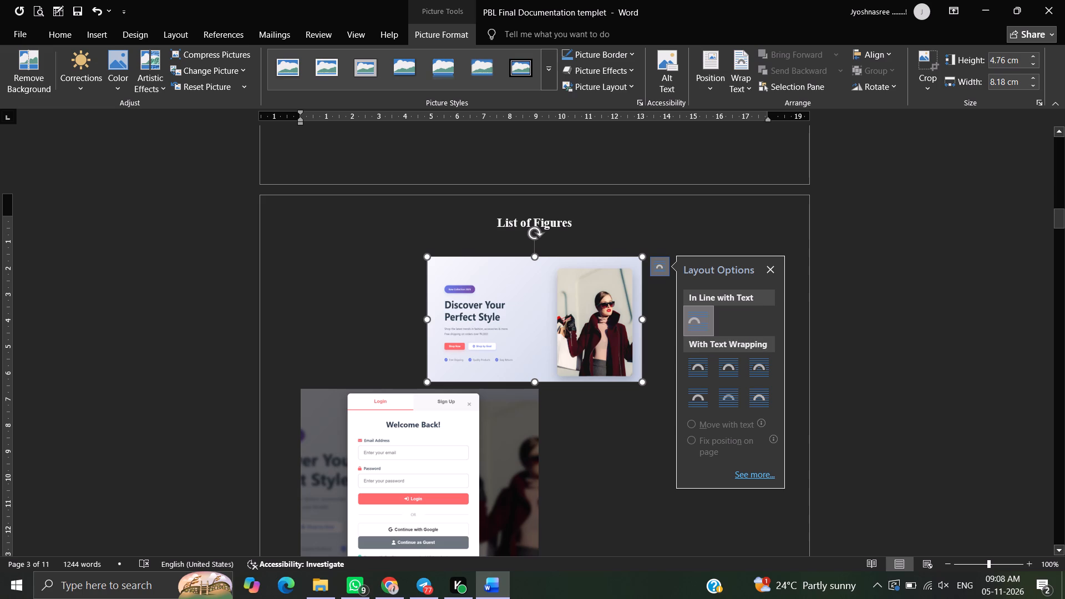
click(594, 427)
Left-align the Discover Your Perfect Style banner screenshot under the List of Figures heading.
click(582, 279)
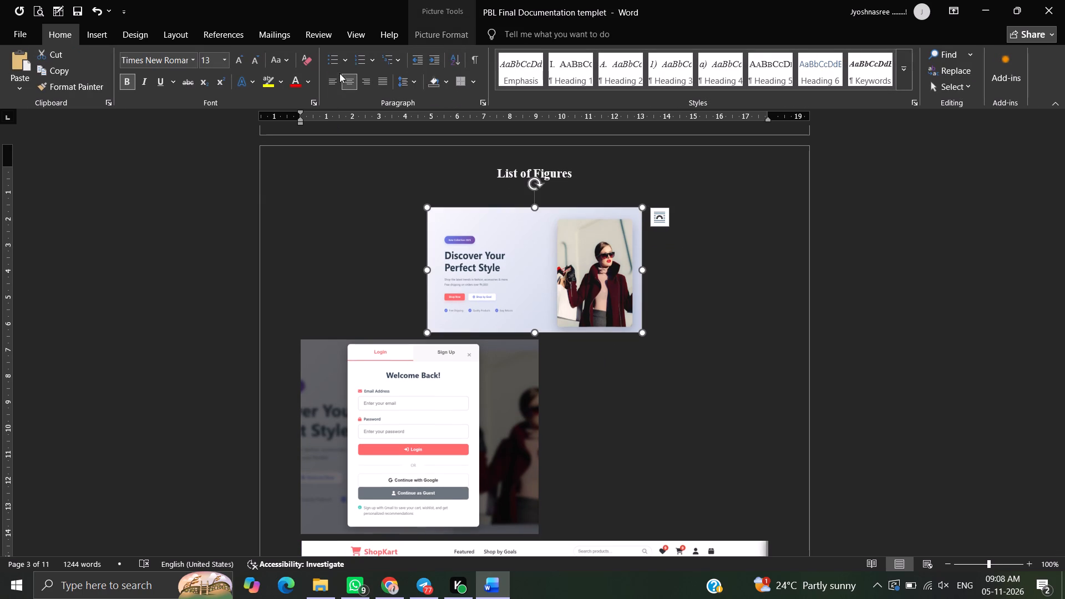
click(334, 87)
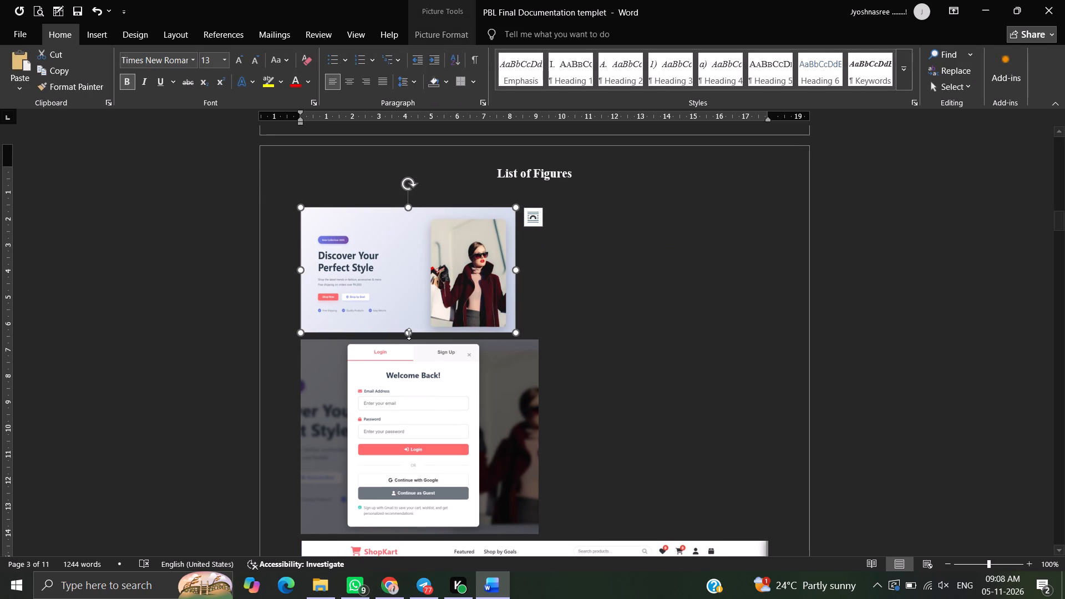
Stretch the Discover Your Perfect Style banner screenshot taller and wider, to nearly the width of the login dialog screenshot below it.
drag(409, 334, 413, 355)
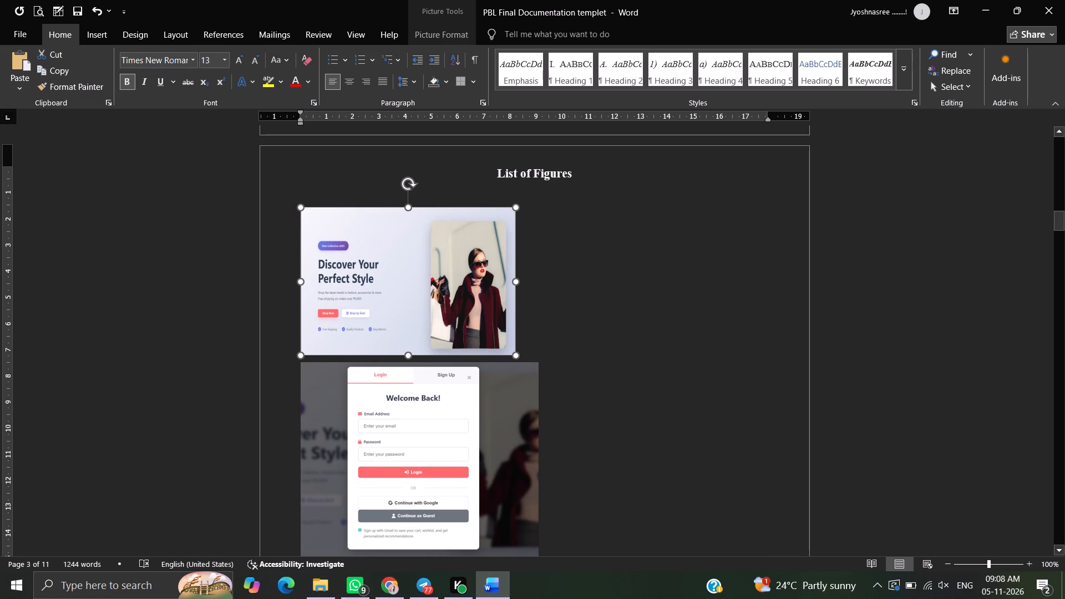
drag(413, 355, 413, 354)
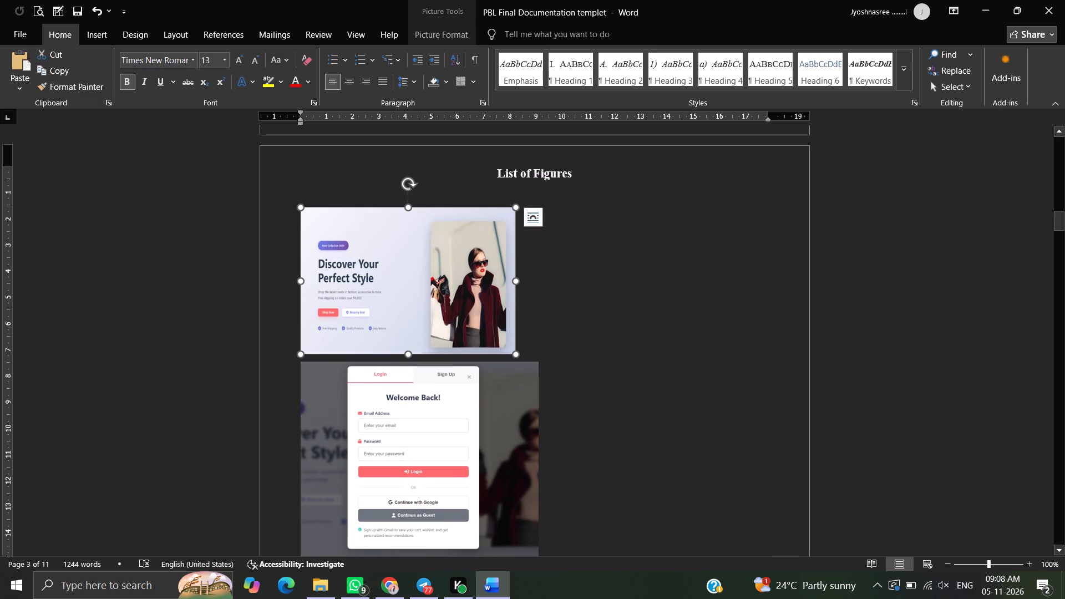
drag(516, 282, 535, 283)
Remove the paragraph break before the login dialog screenshot, joining it to the banner screenshot's paragraph.
click(491, 385)
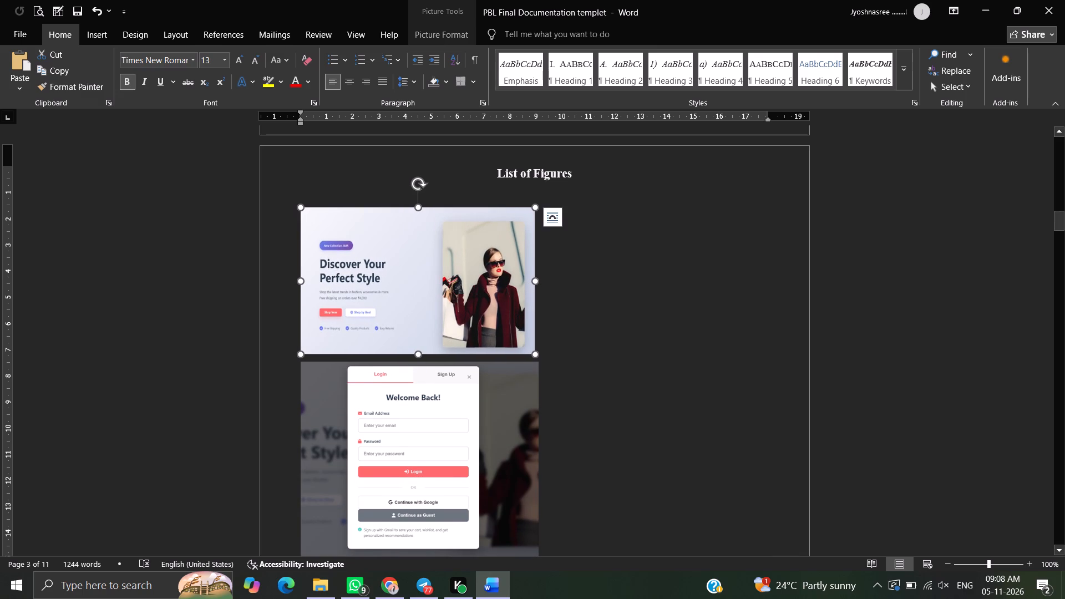
scroll(350, 443, down, 2)
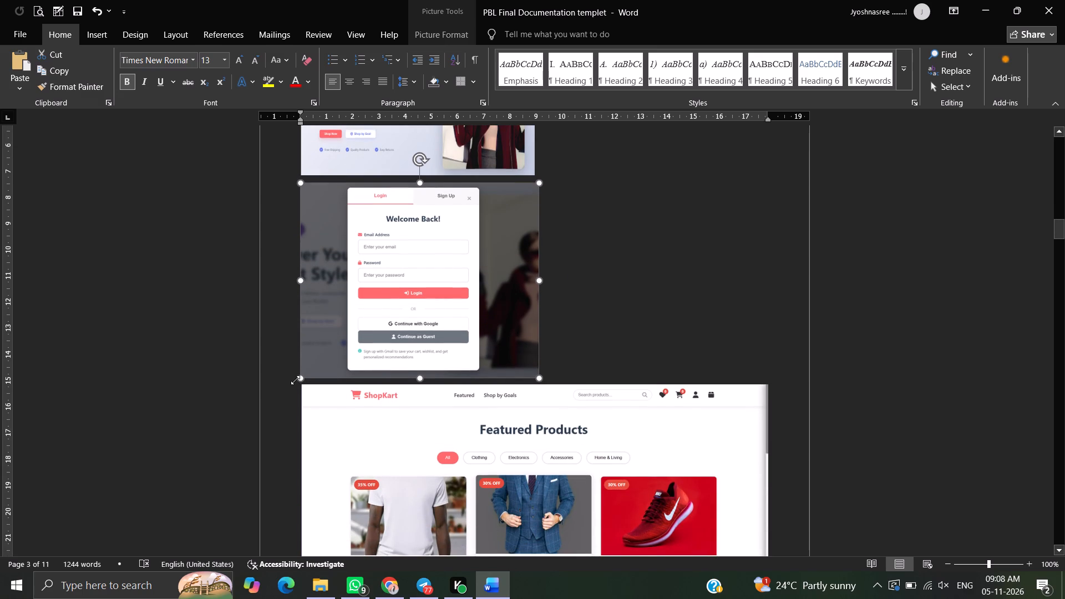
click(291, 367)
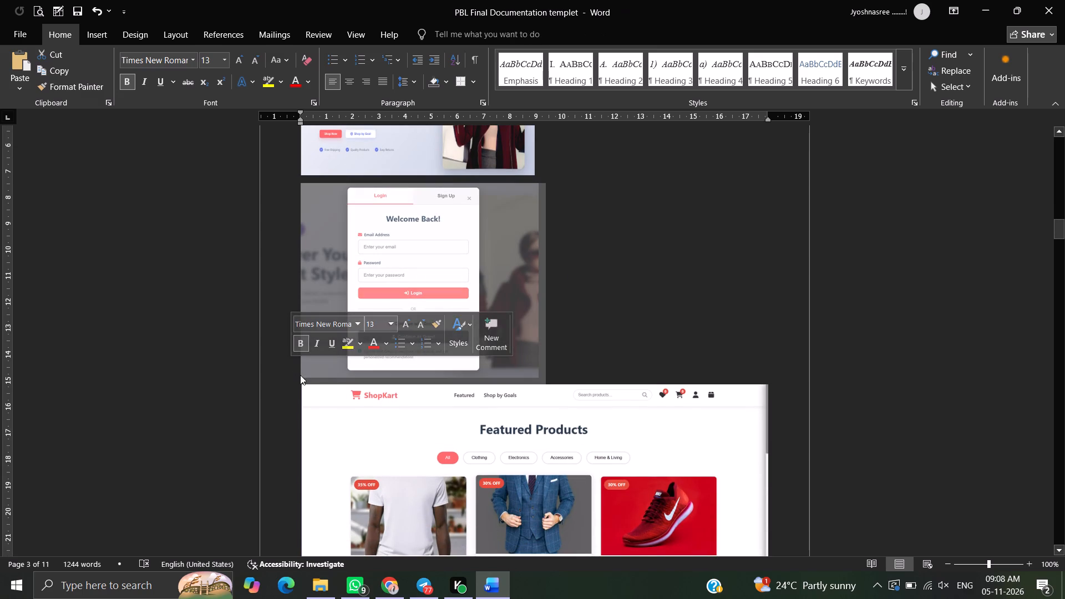
click(300, 375)
key(BackSpace)
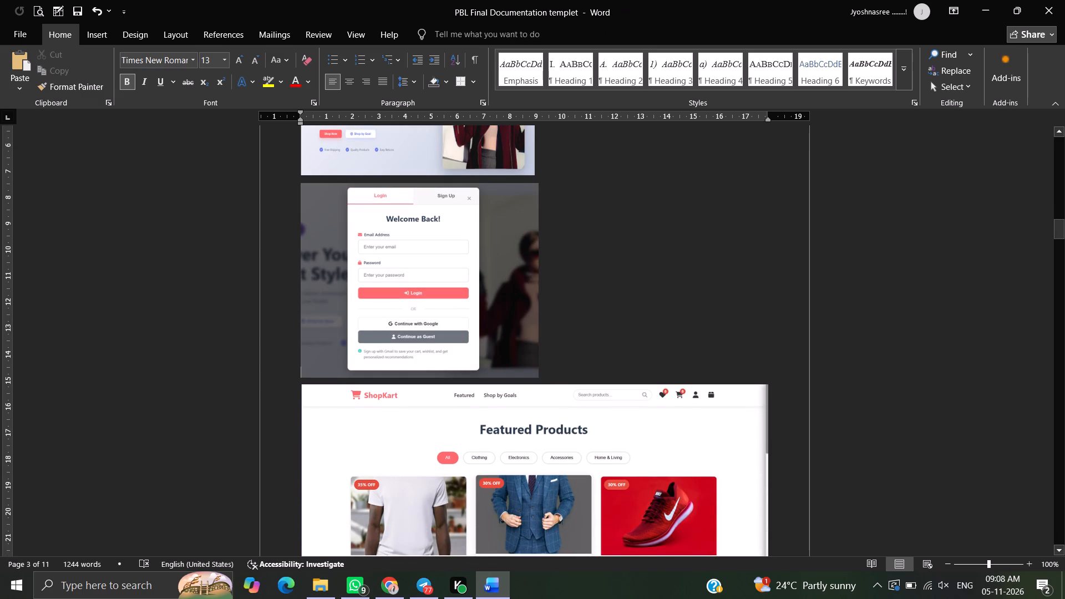
key(BackSpace)
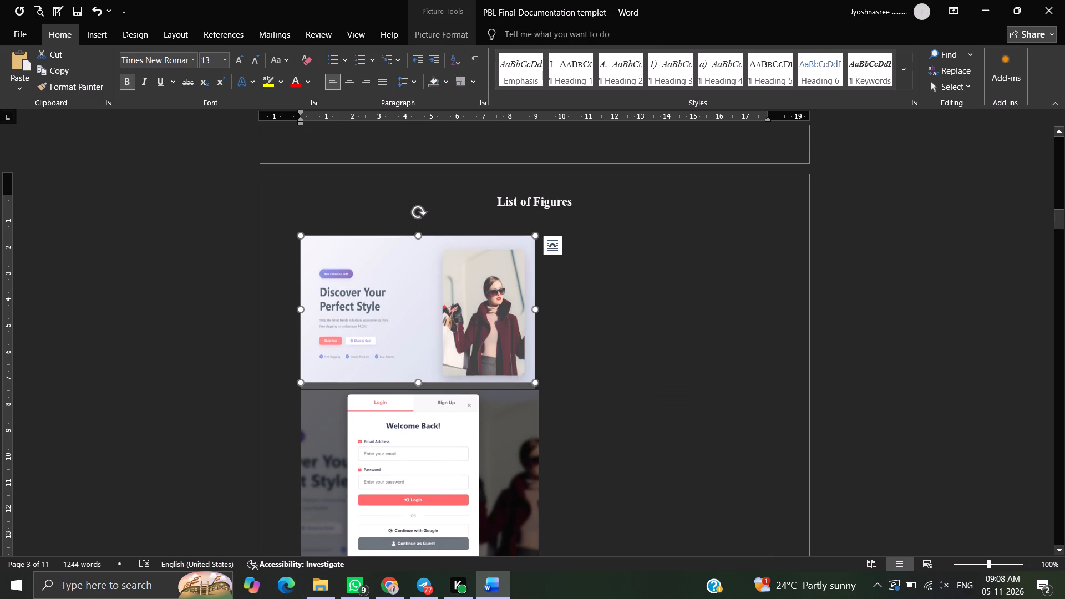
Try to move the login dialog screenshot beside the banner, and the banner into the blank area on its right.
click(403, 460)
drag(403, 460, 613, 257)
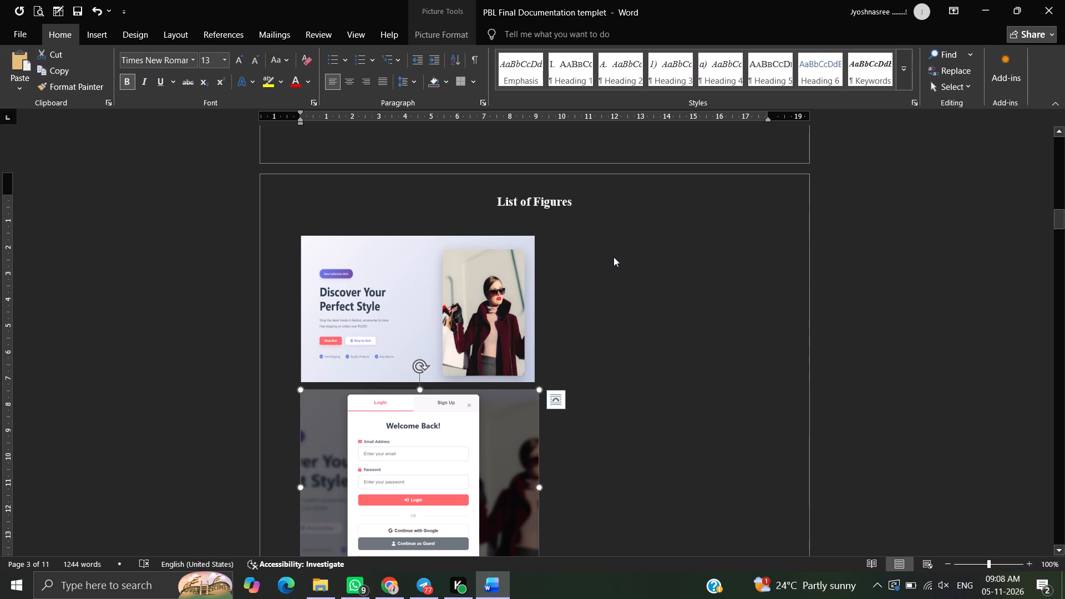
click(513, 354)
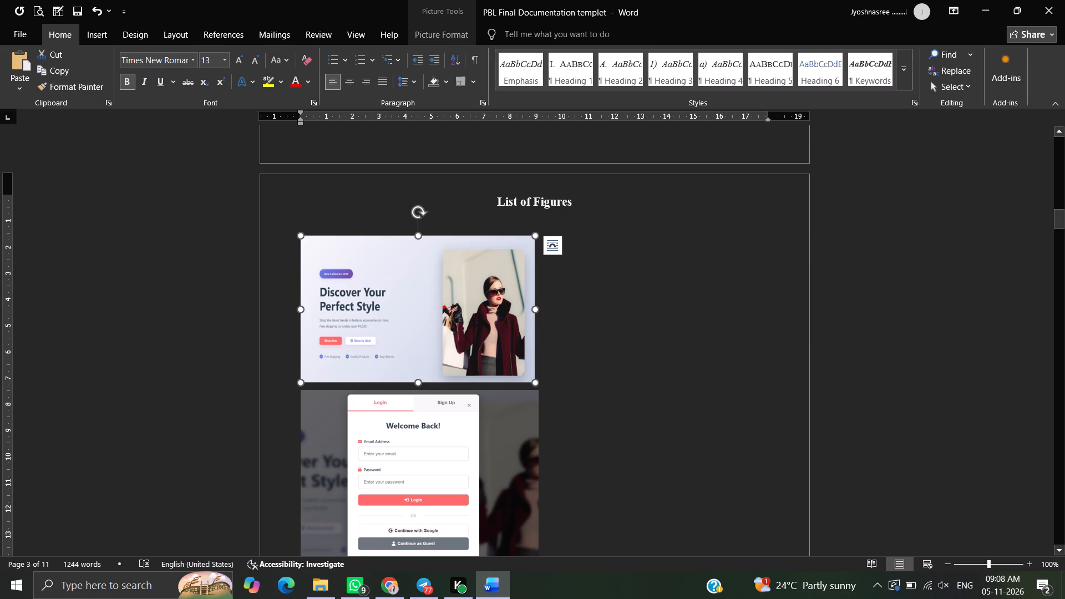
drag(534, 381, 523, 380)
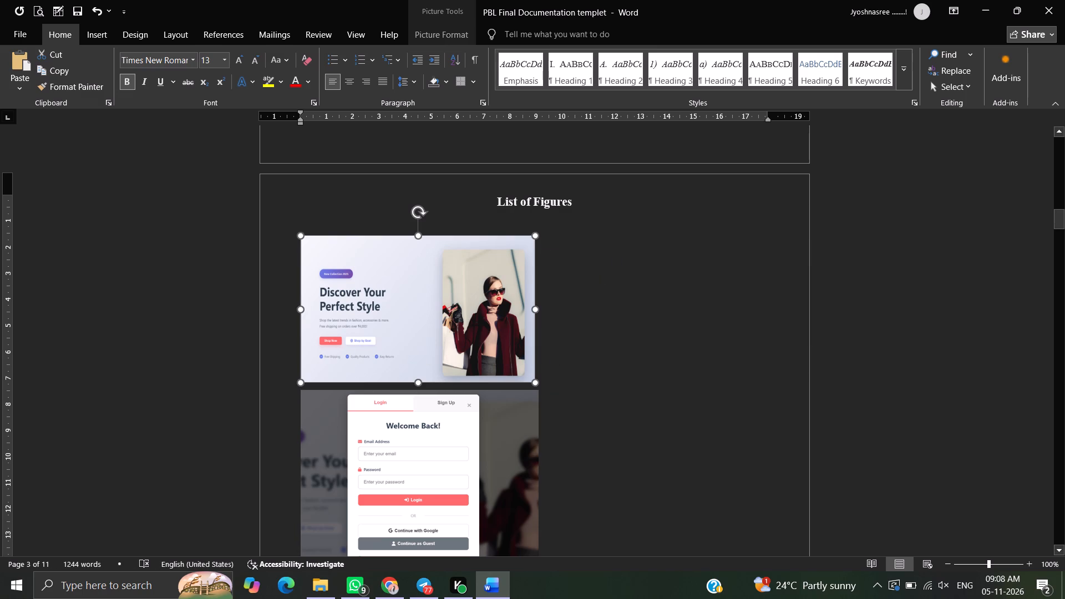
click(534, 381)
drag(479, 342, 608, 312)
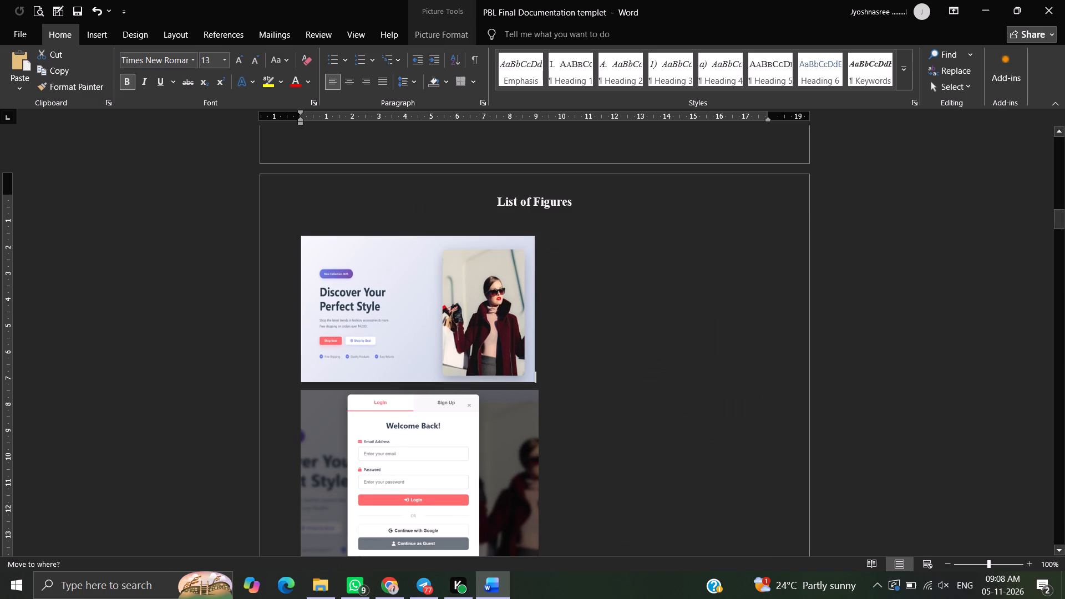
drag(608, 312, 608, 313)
Centre the paragraph holding the Discover Your Perfect Style banner and login dialog screenshots.
click(505, 306)
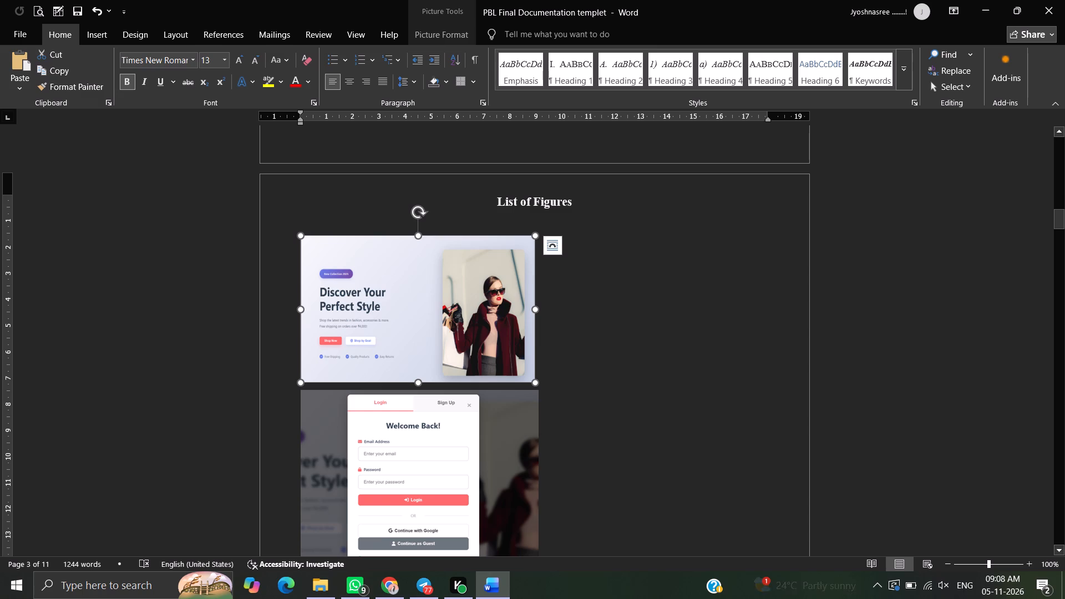
click(348, 83)
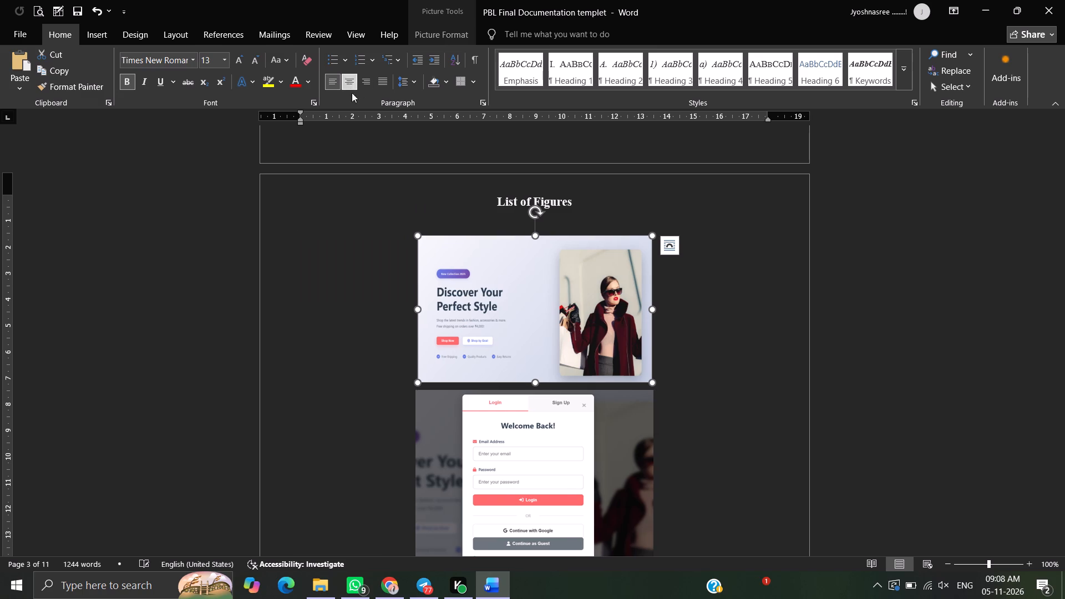
Enlarge the Discover Your Perfect Style banner screenshot proportionally until it is clearly wider than the login dialog screenshot.
scroll(515, 299, down, 5)
scroll(515, 299, up, 4)
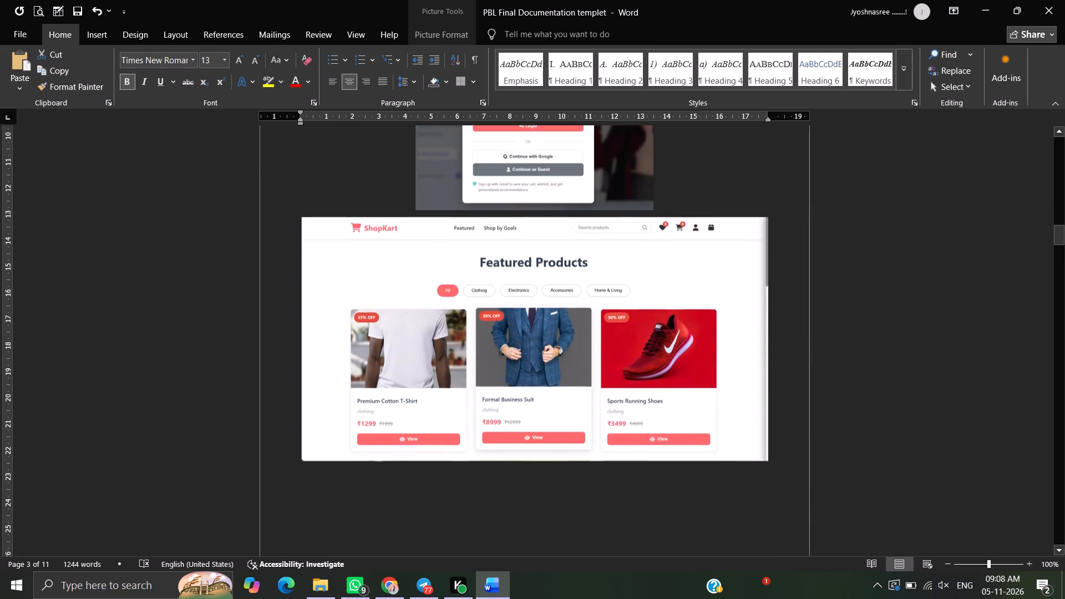
scroll(515, 299, up, 4)
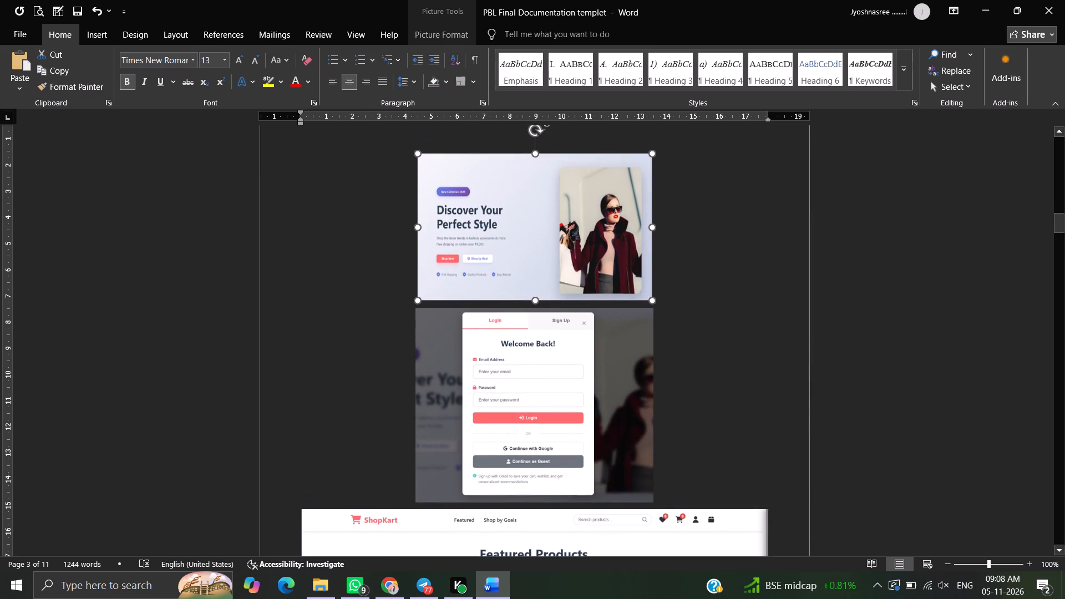
drag(655, 301, 714, 354)
Shrink the Featured Products screenshot proportionally so it fits below the login dialog screenshot on the List of Figures page.
scroll(714, 354, down, 2)
click(588, 341)
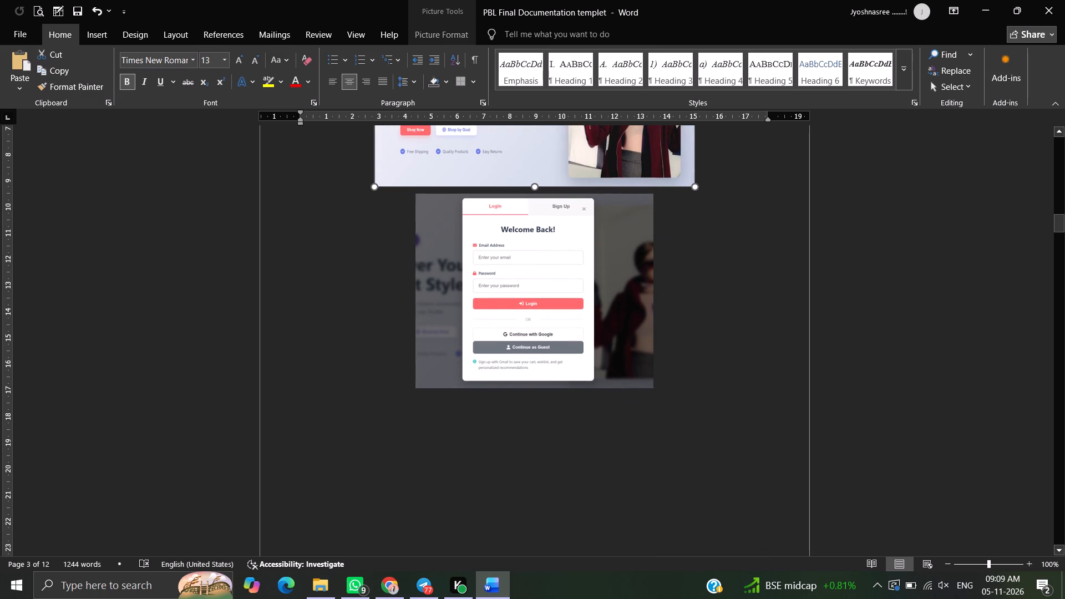
scroll(588, 341, down, 4)
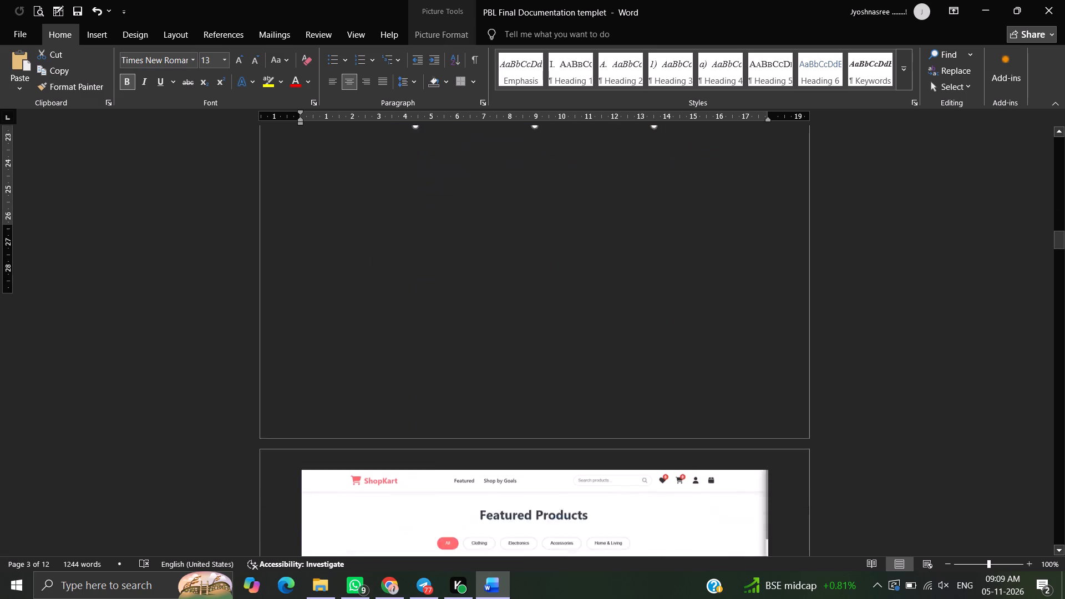
scroll(588, 341, down, 1)
scroll(577, 396, down, 5)
scroll(577, 396, up, 3)
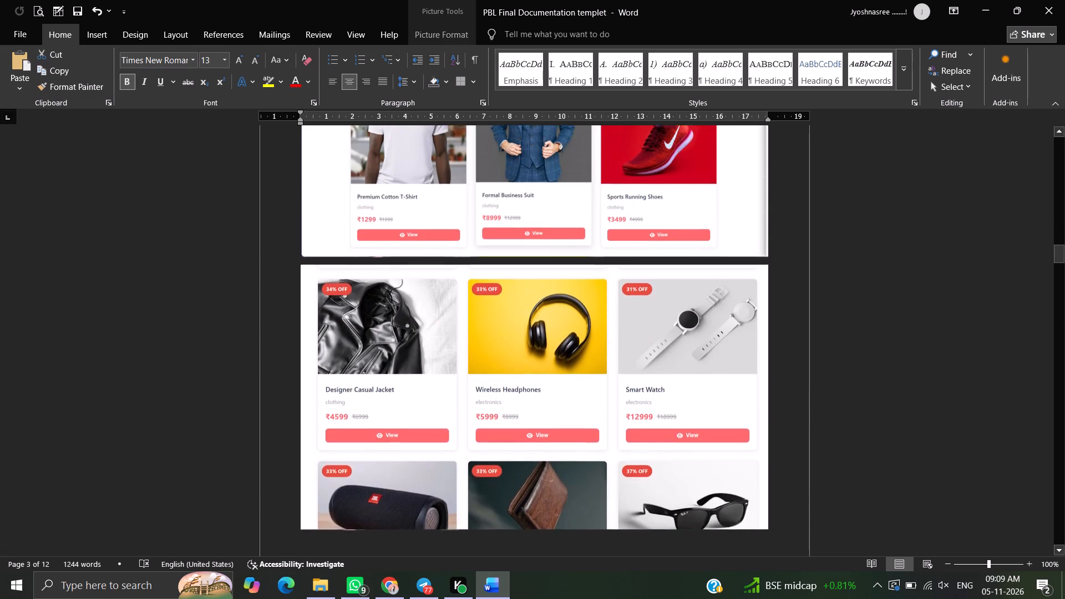
scroll(577, 396, up, 1)
click(579, 319)
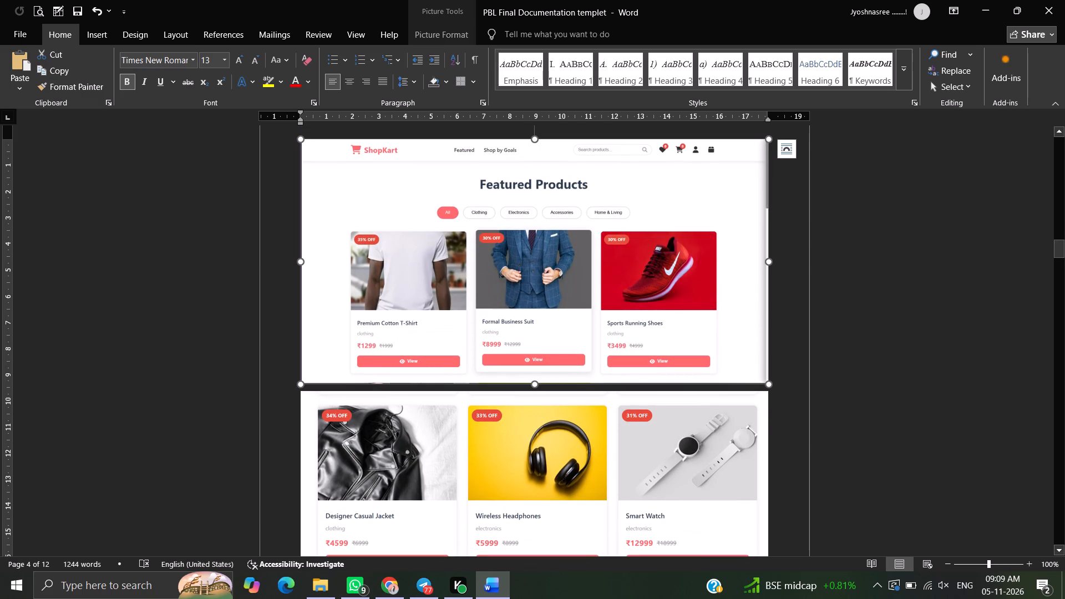
drag(768, 383, 677, 351)
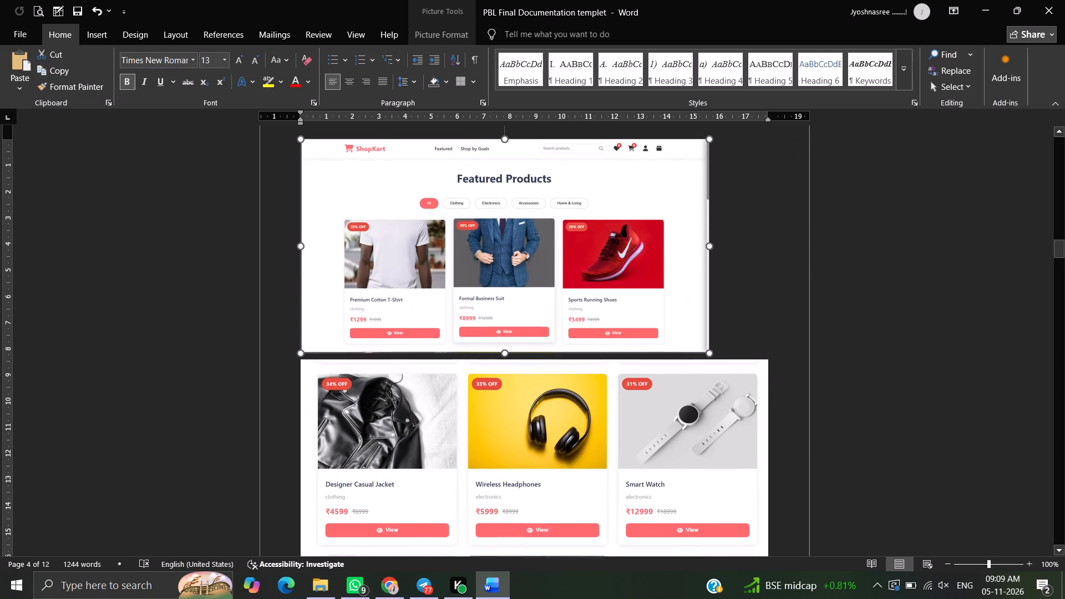
drag(677, 351, 593, 310)
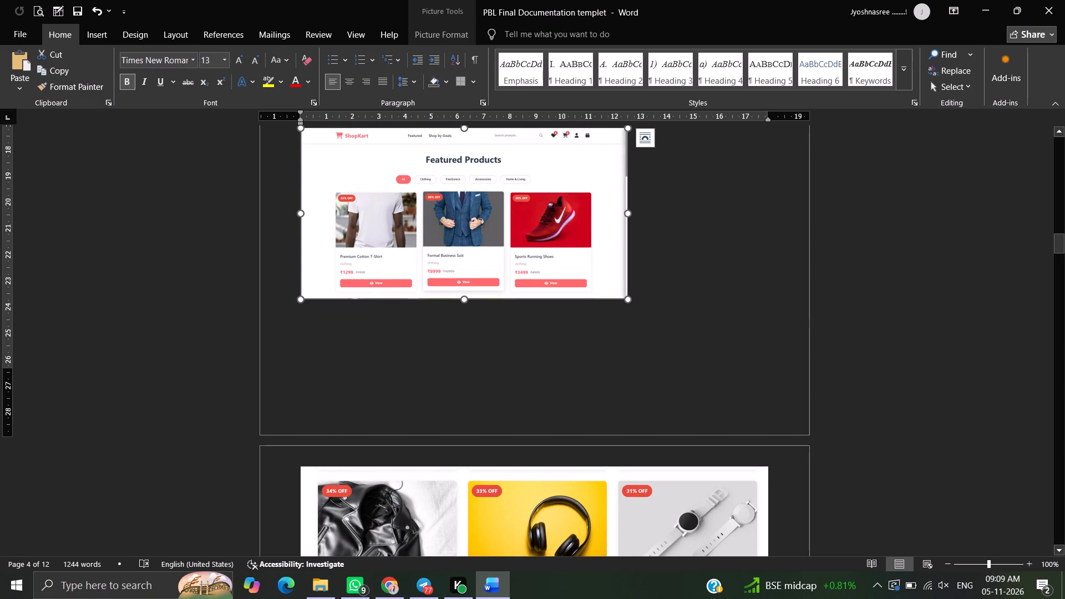
Centre the Featured Products screenshot under the login dialog screenshot and enlarge it slightly, keeping its proportions.
scroll(593, 310, up, 2)
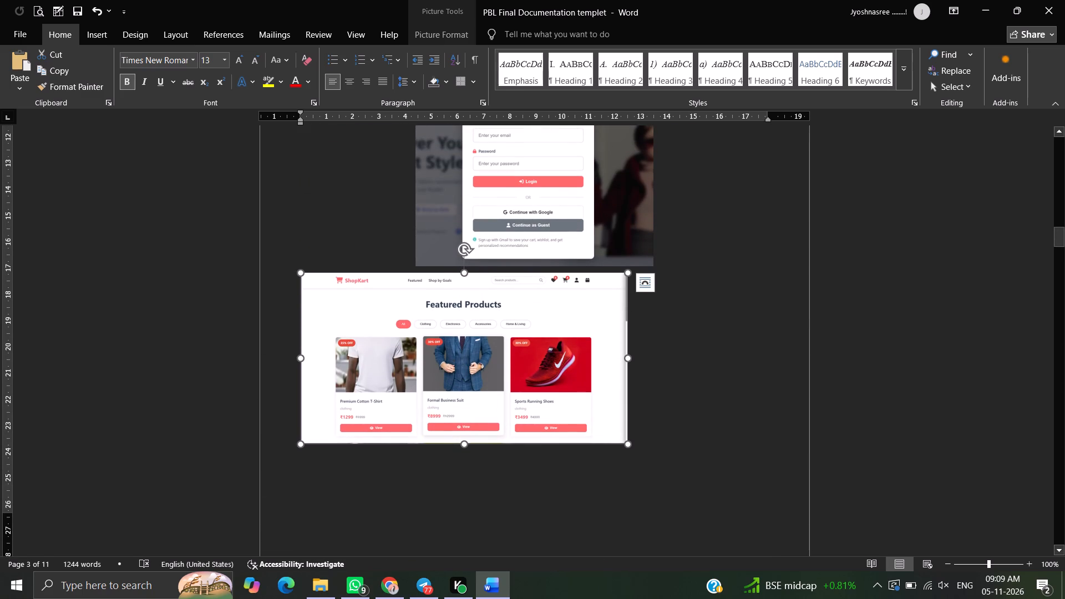
click(351, 78)
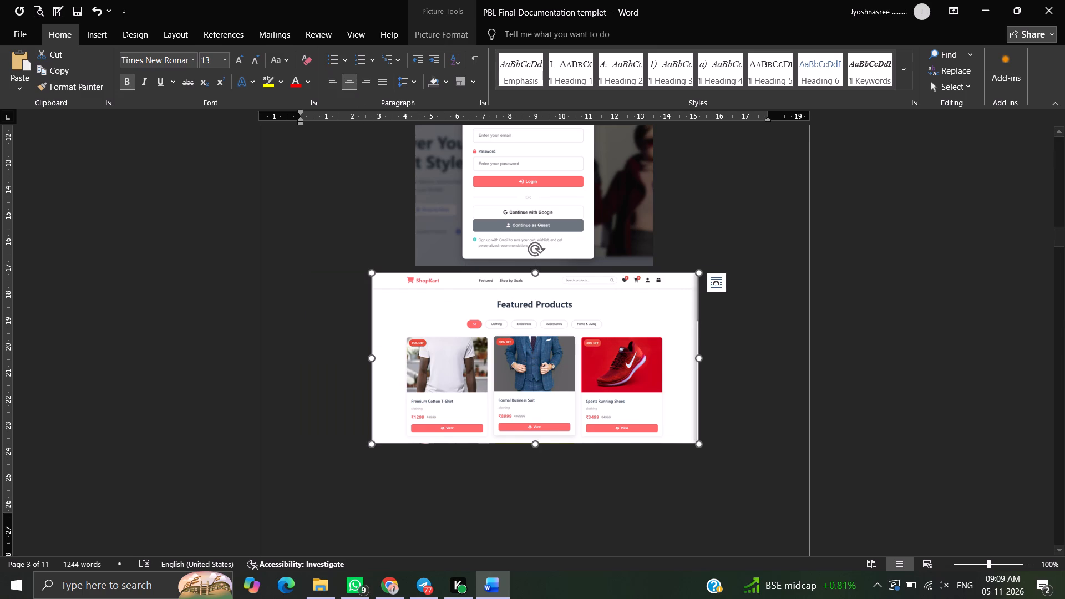
drag(702, 447, 708, 466)
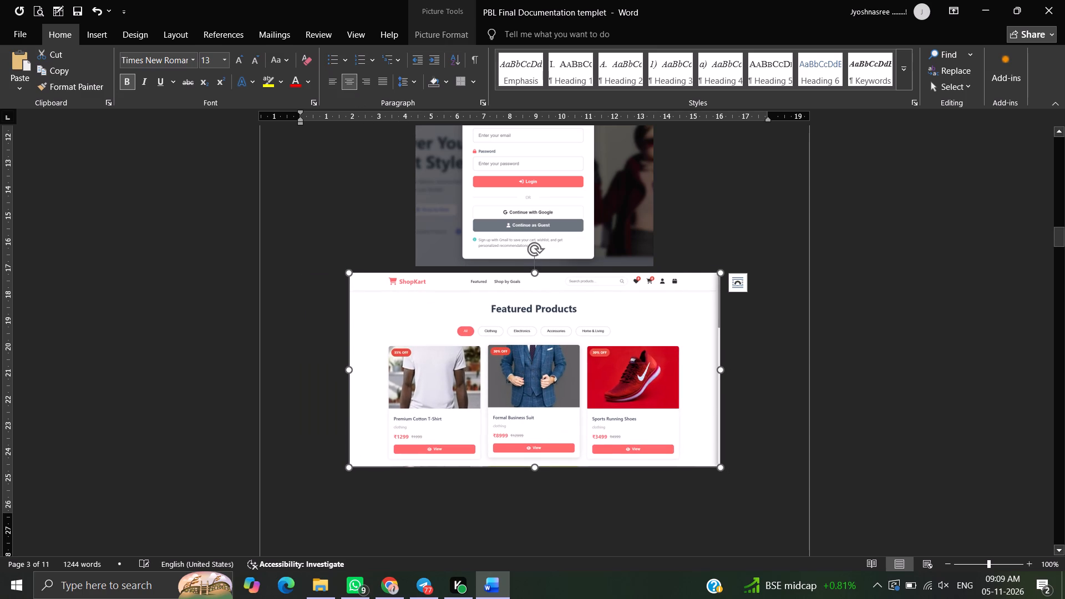
Enlarge the Discover Your Perfect Style banner screenshot slightly, bringing its width closer to that of the Featured Products screenshot.
scroll(708, 466, up, 4)
scroll(708, 466, down, 2)
scroll(708, 466, up, 2)
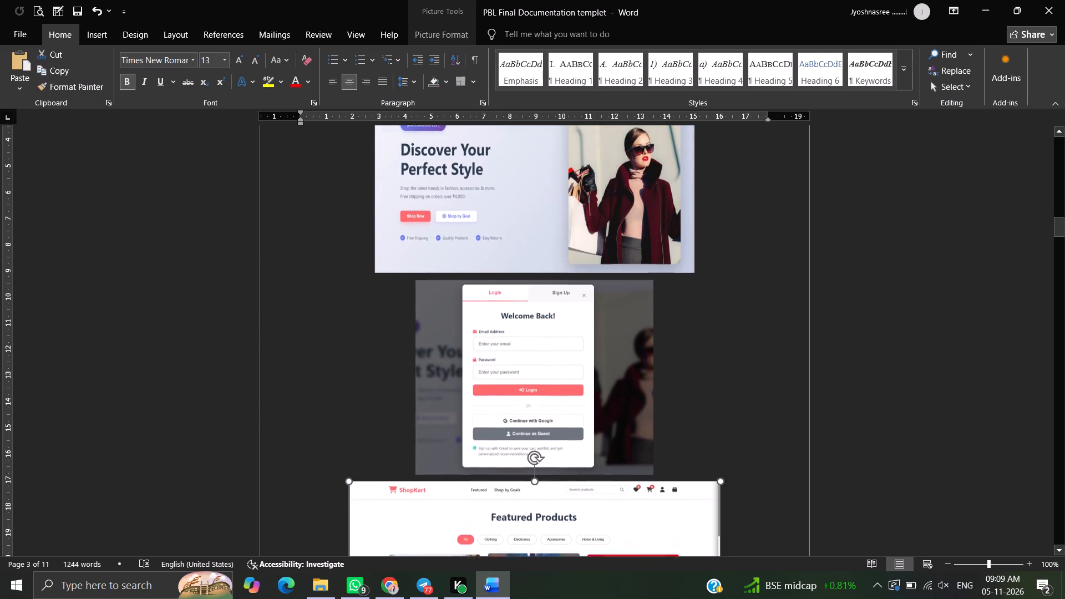
click(573, 250)
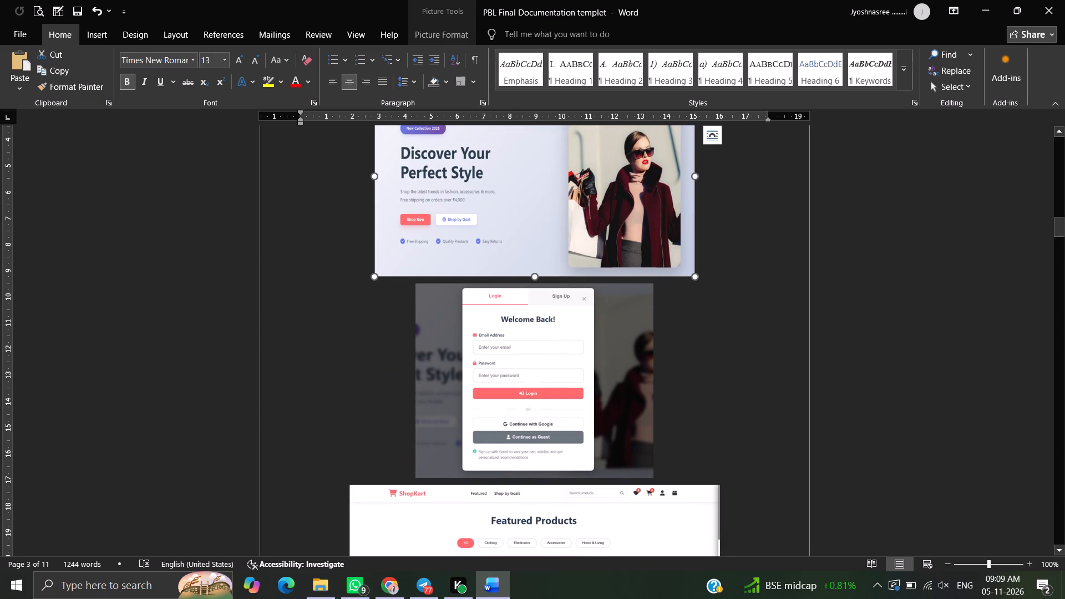
drag(696, 281, 709, 283)
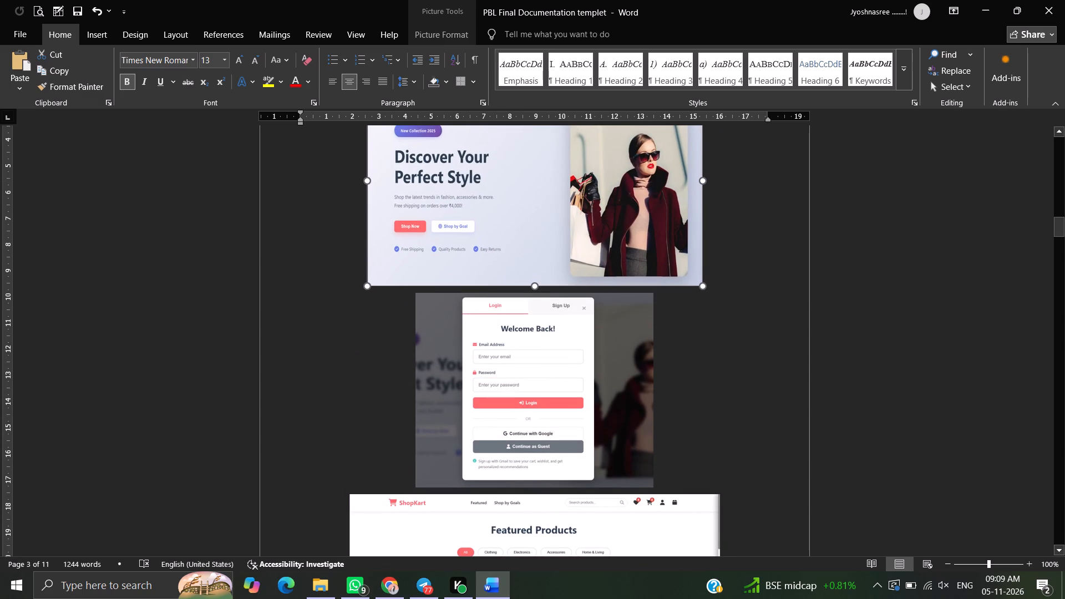
drag(709, 283, 719, 285)
Shrink the product grid screenshot at the top of page 4 proportionally to about 14 cm wide and centre it.
scroll(719, 285, down, 3)
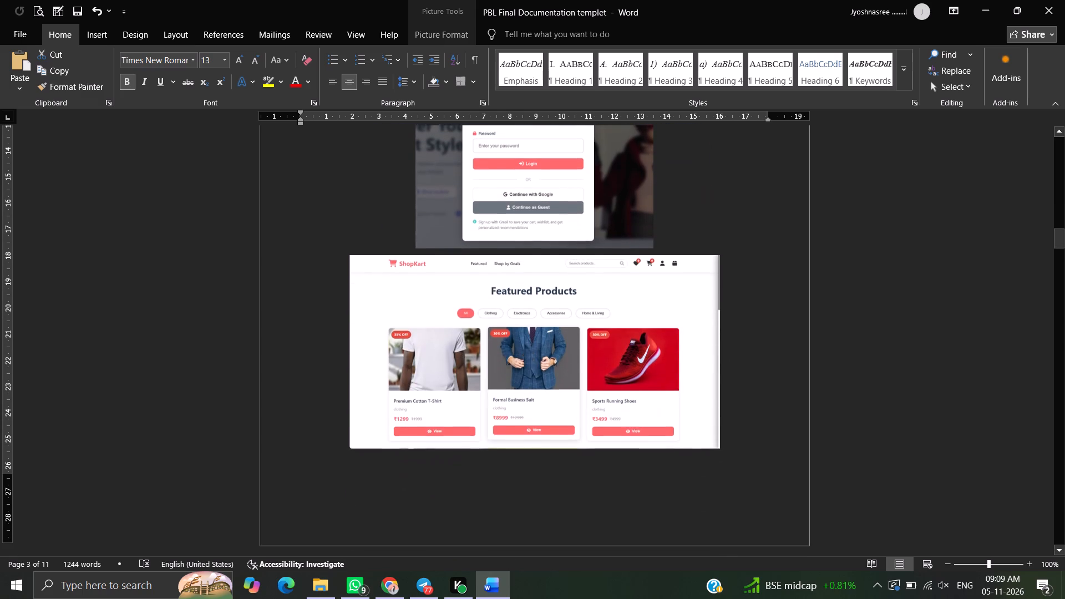
scroll(719, 285, down, 5)
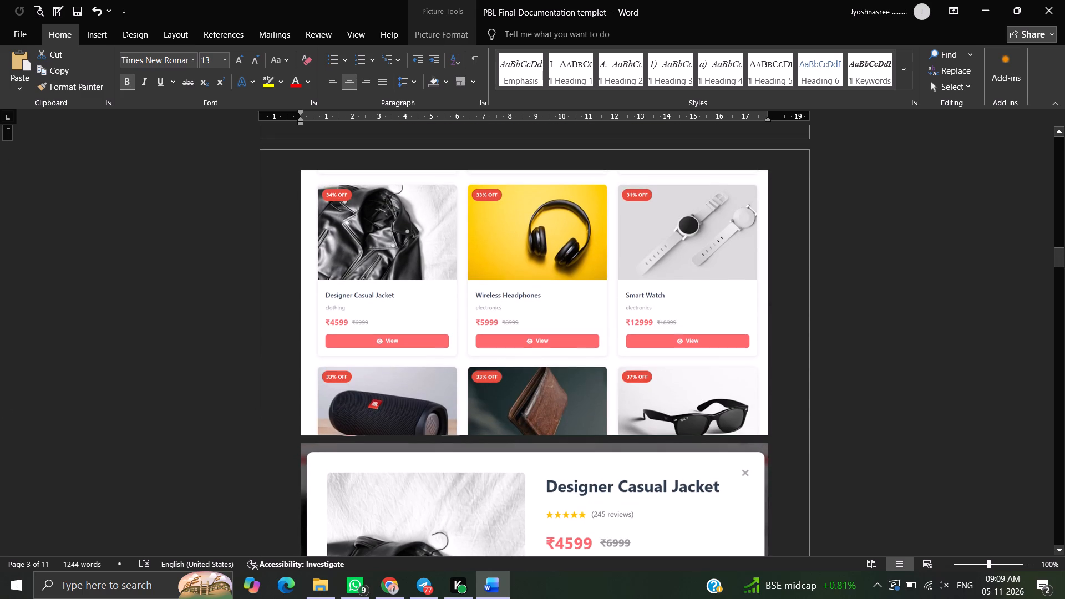
click(617, 309)
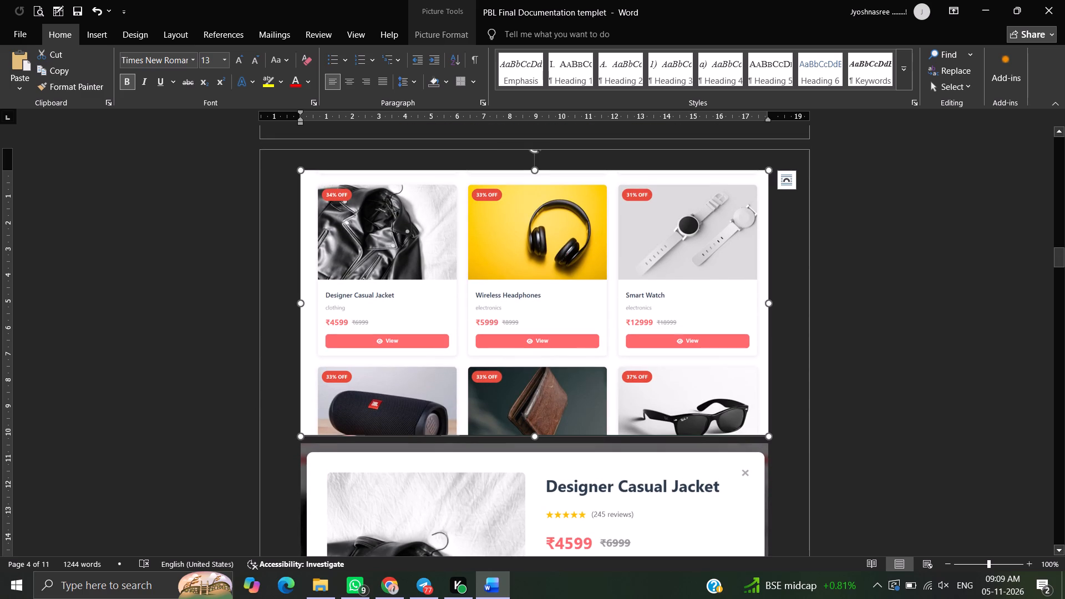
drag(769, 434, 682, 332)
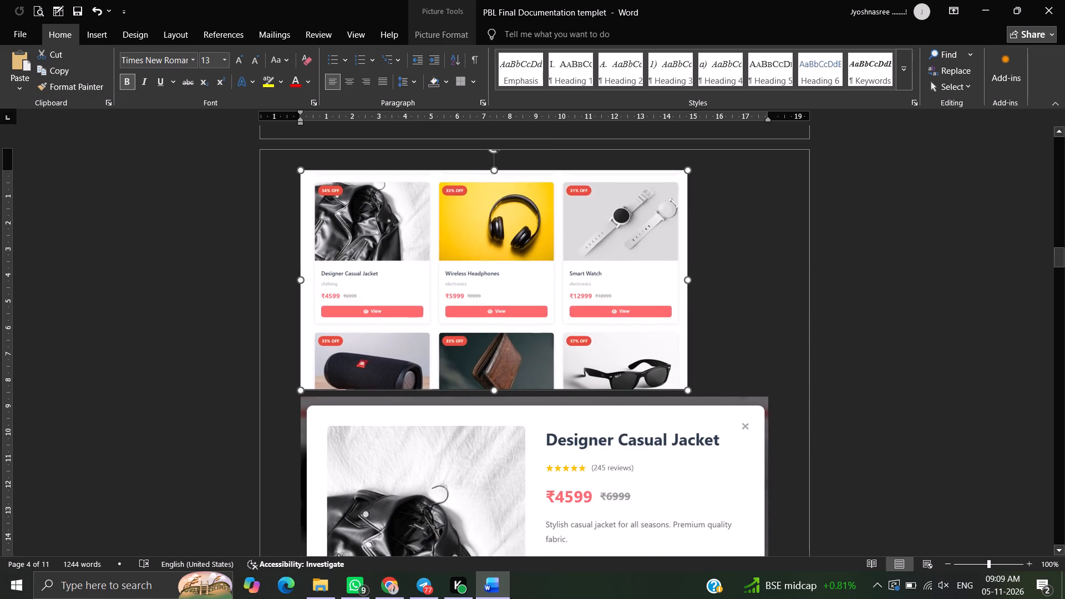
drag(682, 332, 658, 314)
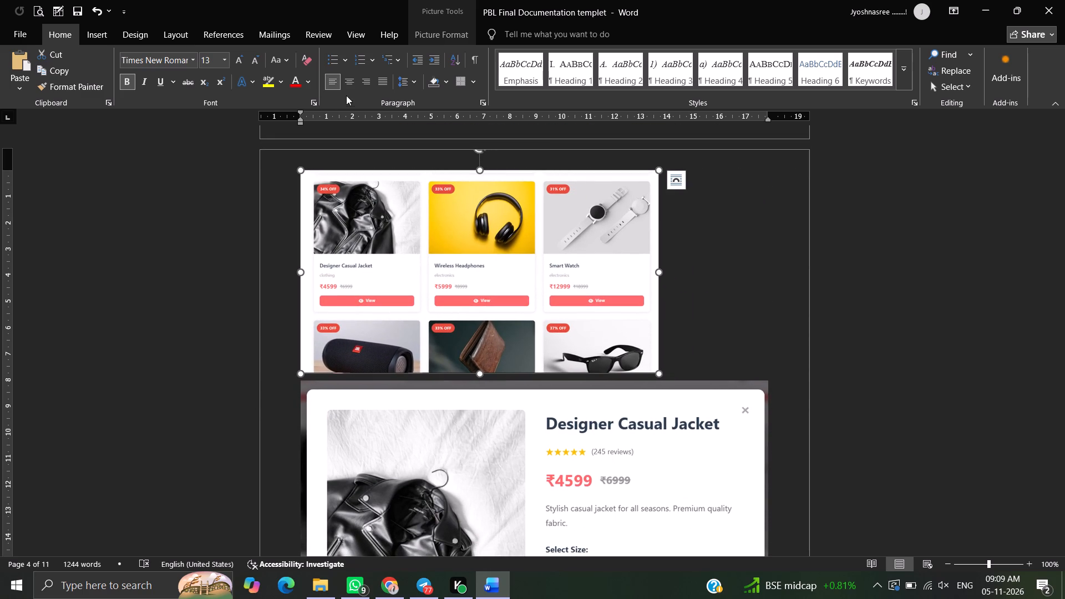
click(345, 79)
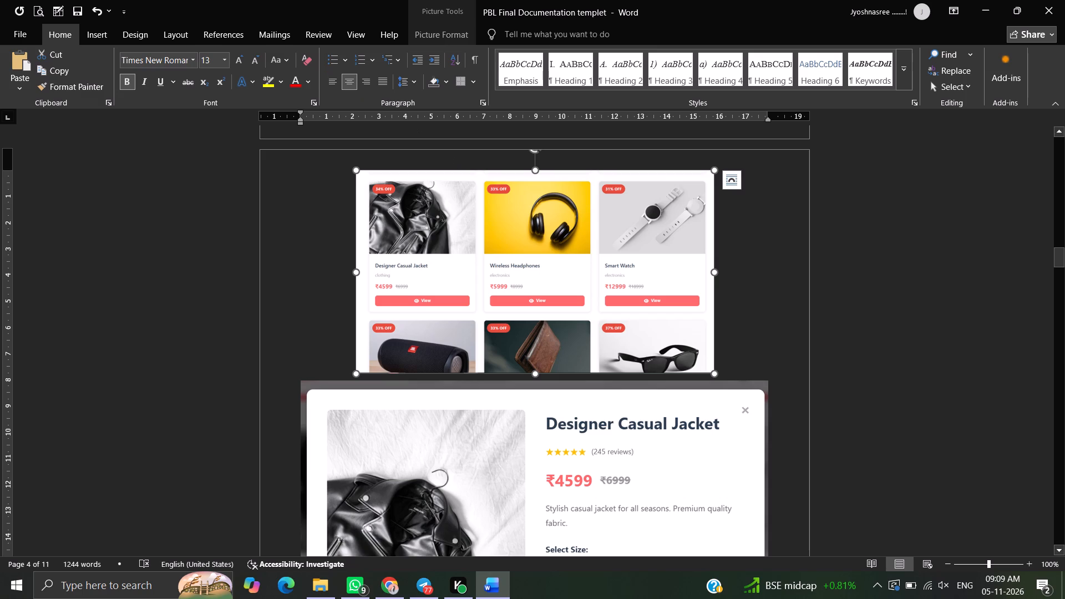
Shrink the Designer Casual Jacket screenshot below the product grid proportionally to about 12 cm wide.
scroll(640, 281, down, 3)
click(627, 292)
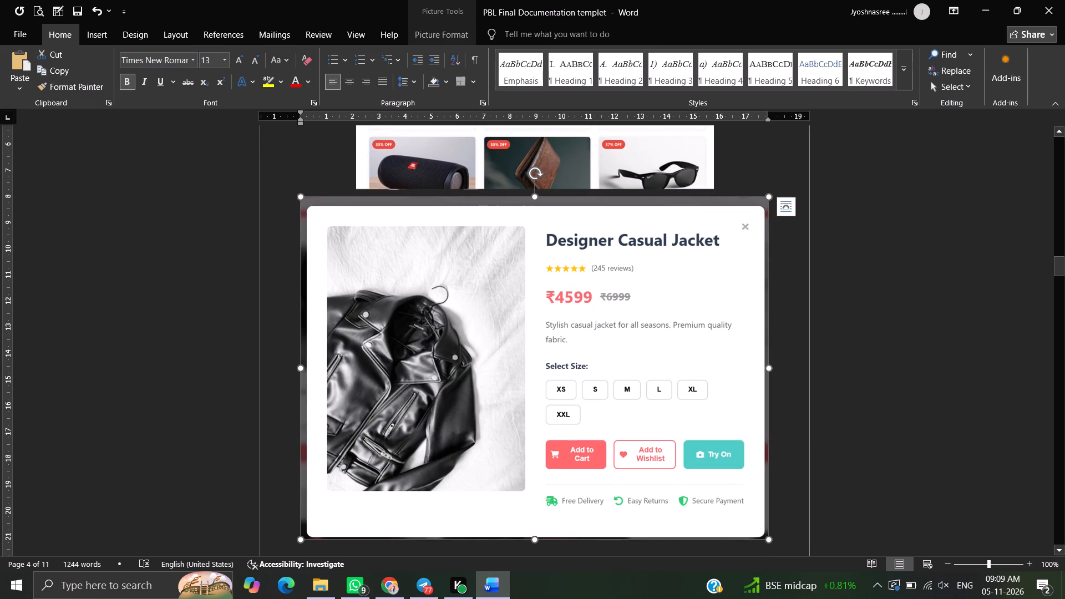
drag(770, 539, 702, 410)
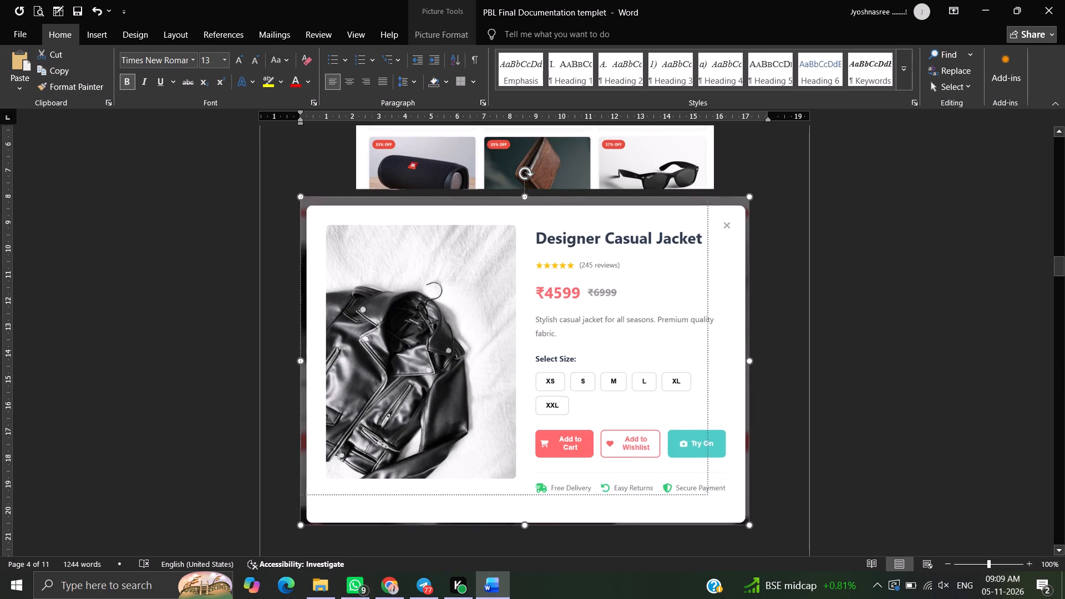
drag(702, 410, 612, 280)
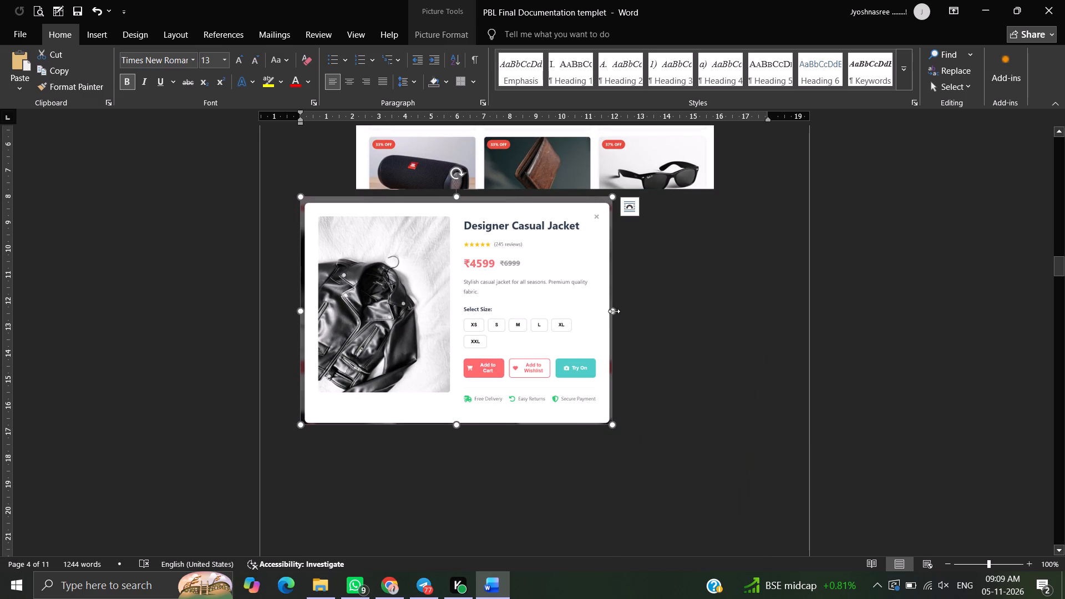
Stretch the Designer Casual Jacket screenshot horizontally, centre it, and reduce it proportionally to about 14 cm wide.
drag(614, 311, 710, 313)
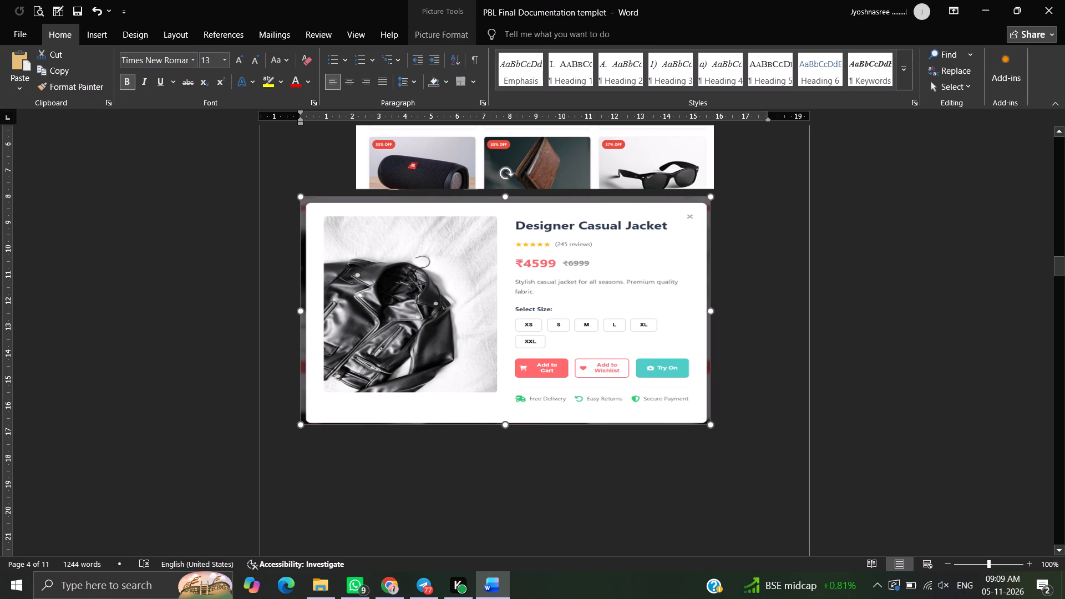
drag(710, 313, 702, 315)
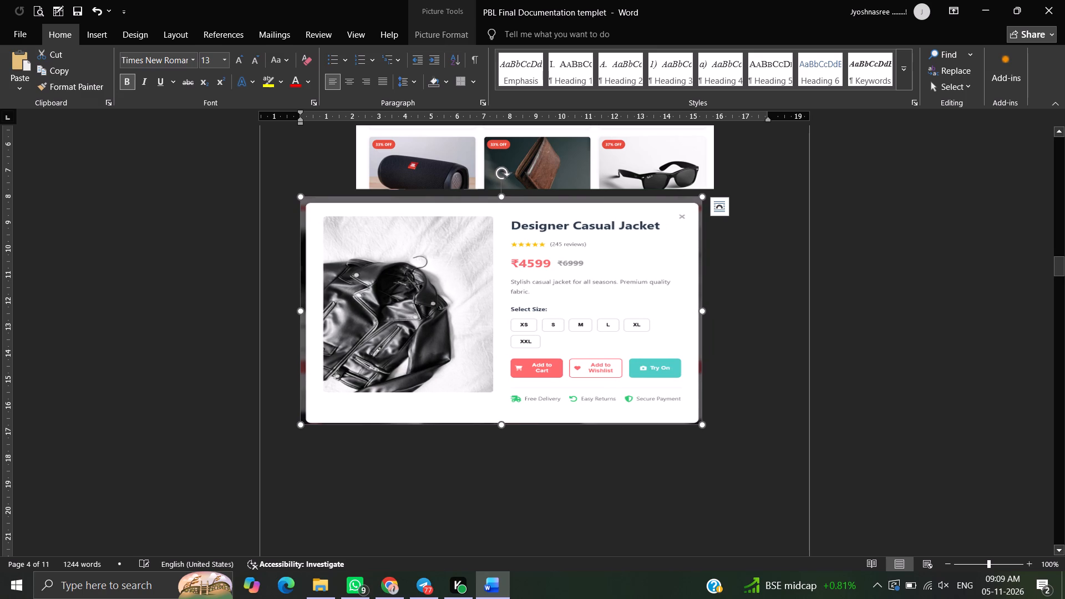
click(349, 86)
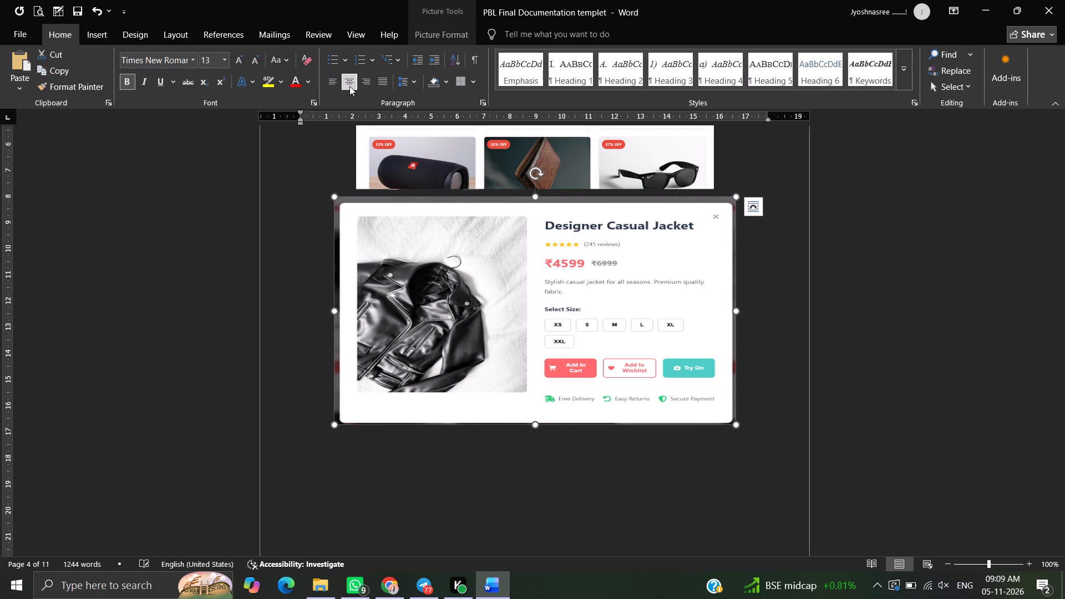
drag(735, 422, 708, 398)
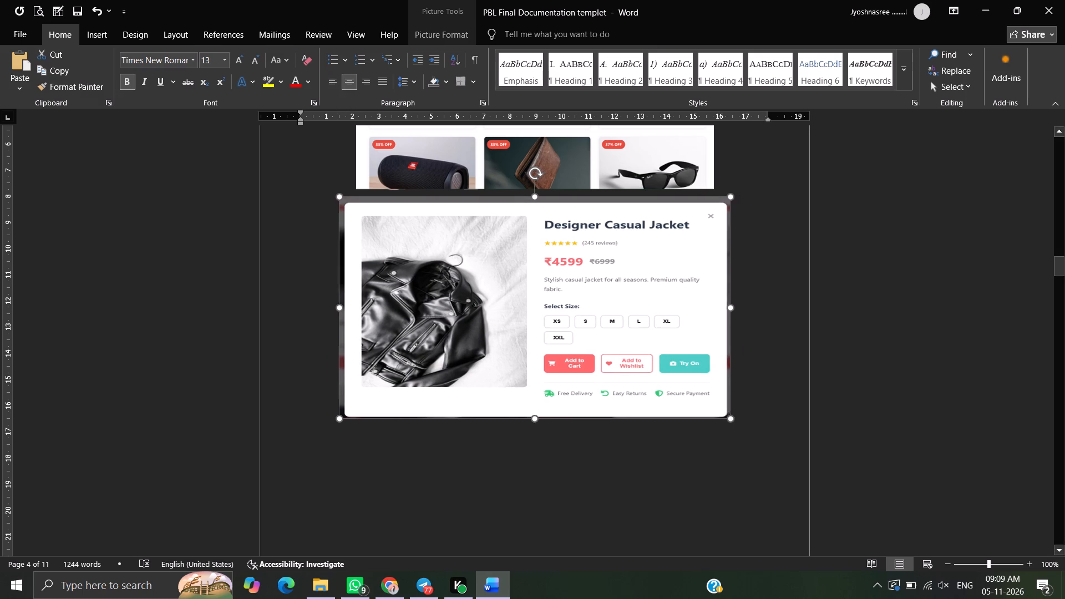
drag(708, 398, 705, 396)
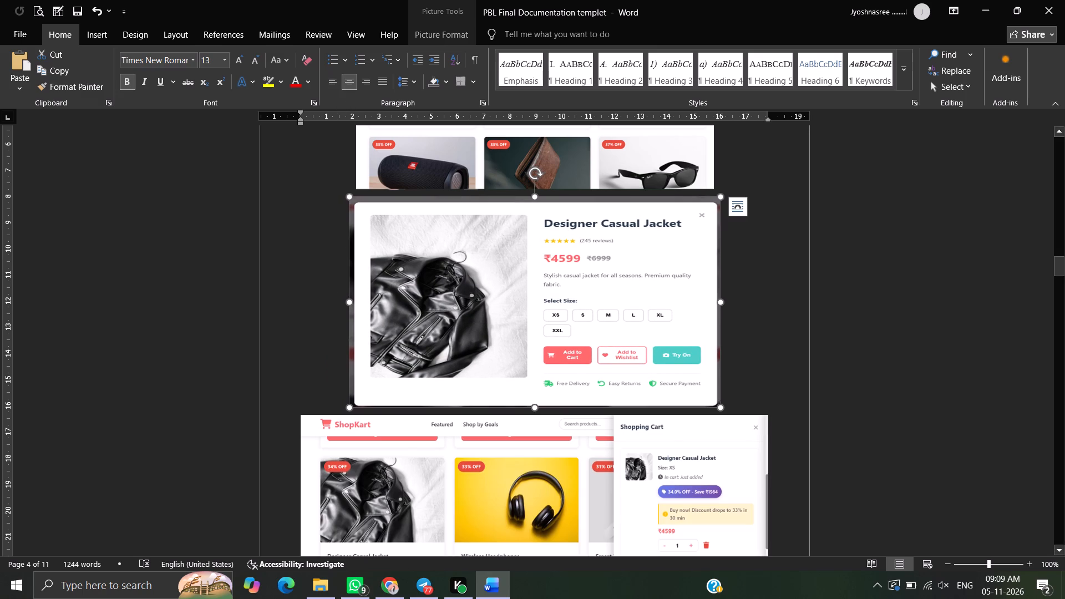
Shrink the Shopping Cart screenshot proportionally to about 14 cm wide and centre it under the Designer Casual Jacket screenshot.
scroll(705, 396, down, 3)
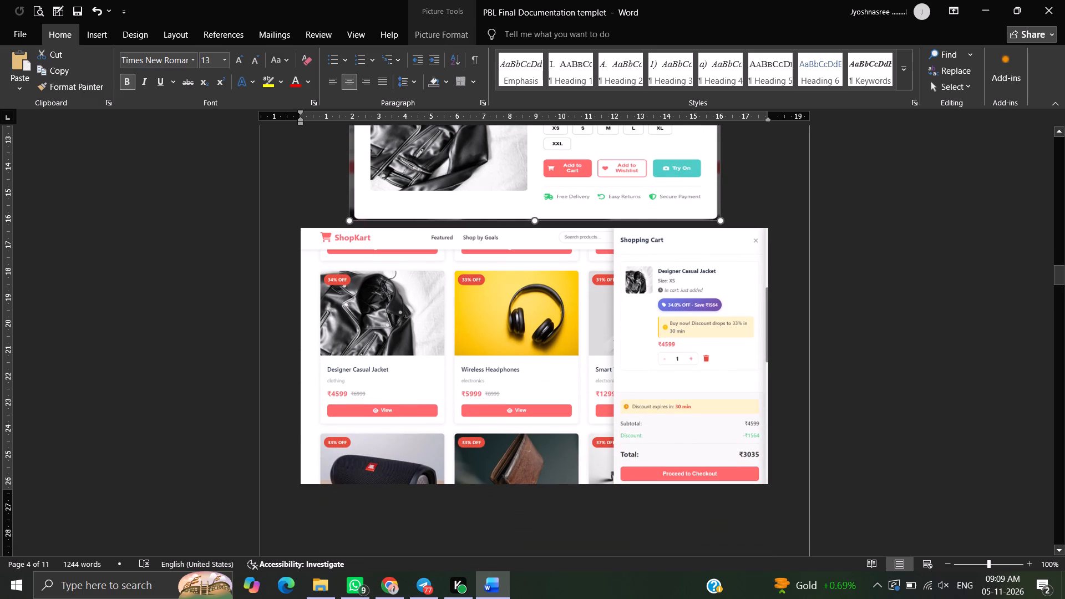
click(599, 395)
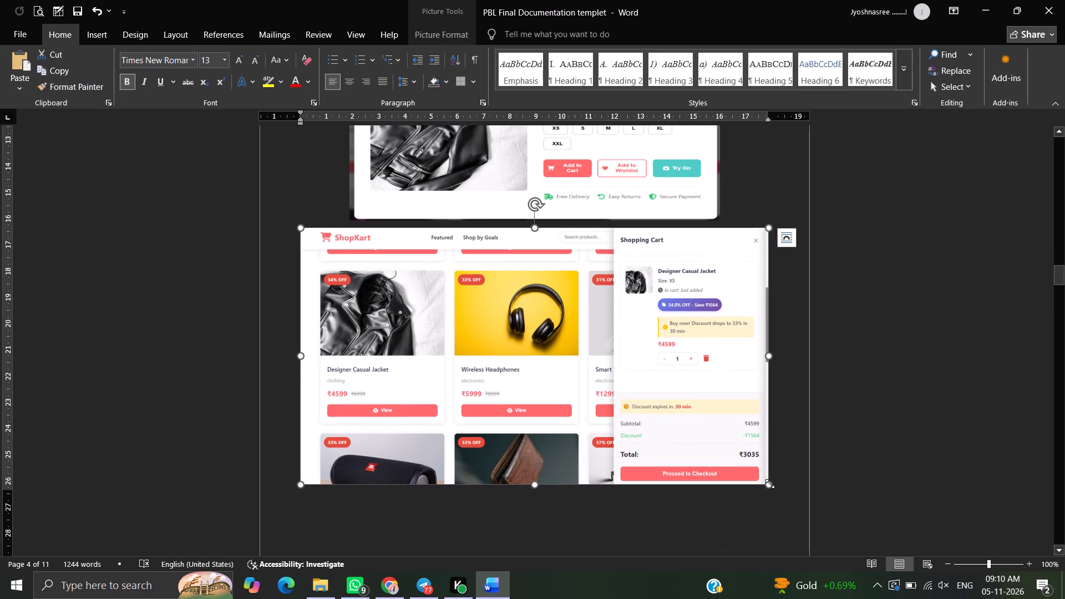
drag(770, 484, 699, 437)
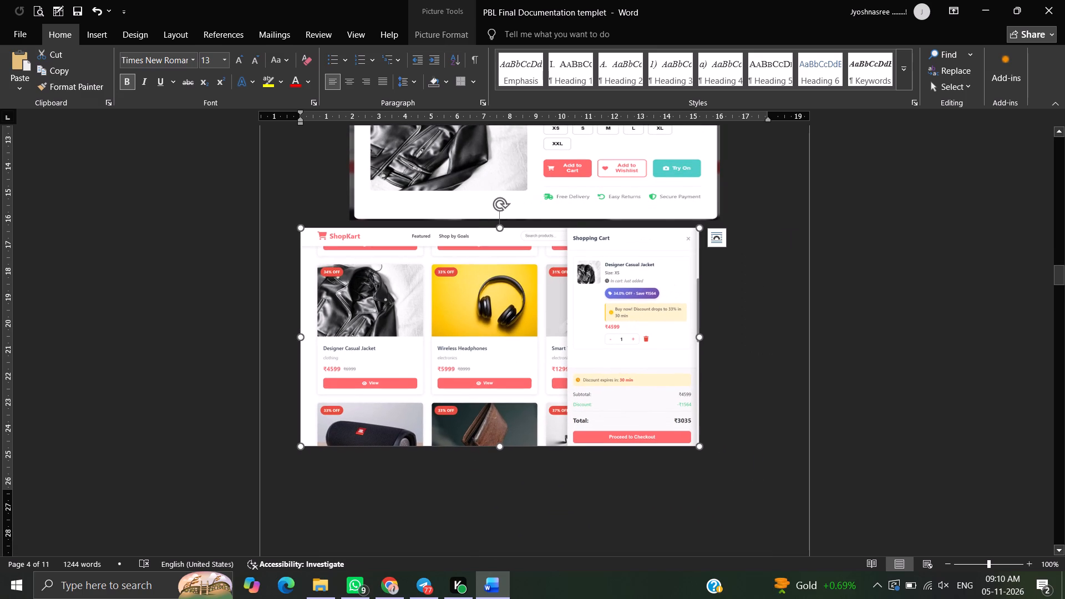
drag(547, 358, 553, 358)
click(553, 358)
click(353, 85)
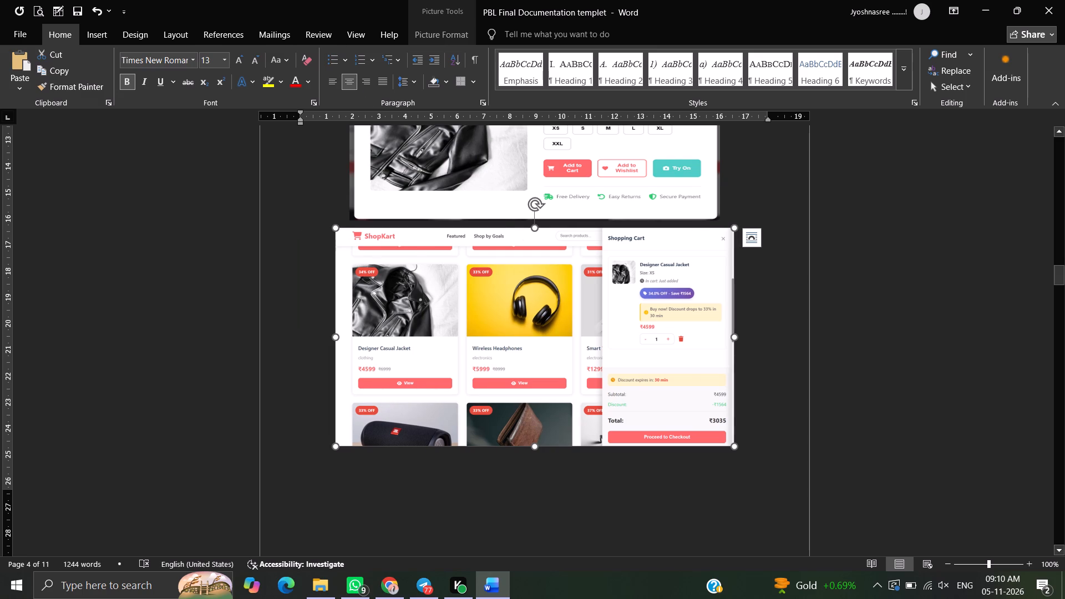
drag(736, 445, 705, 427)
Shrink the Delivery Address screenshot on page 5 proportionally to about 14 cm wide and centre it.
scroll(705, 427, up, 4)
scroll(705, 427, down, 4)
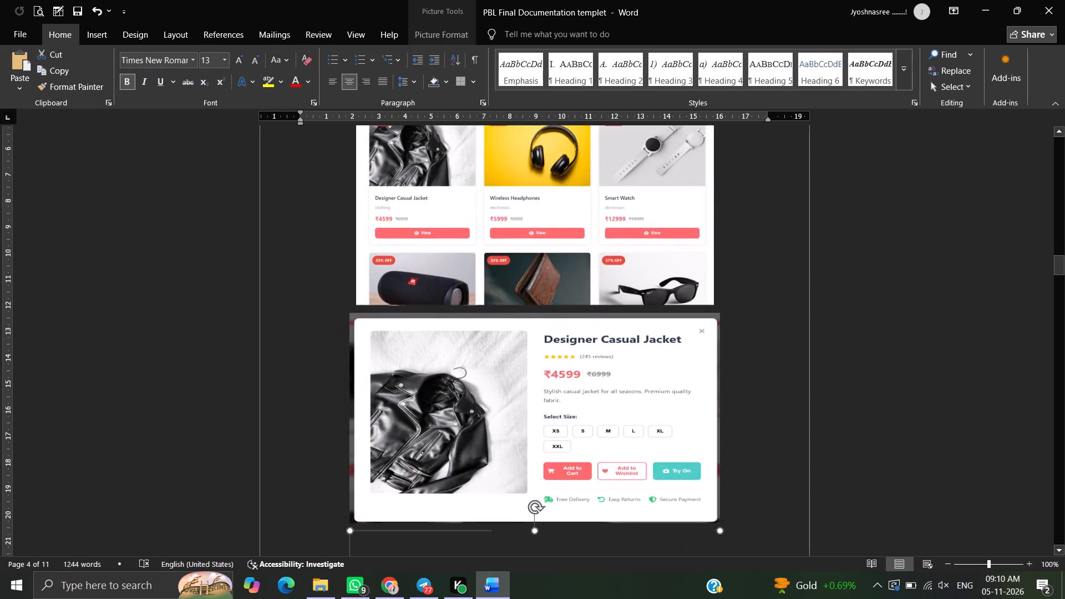
scroll(705, 427, down, 7)
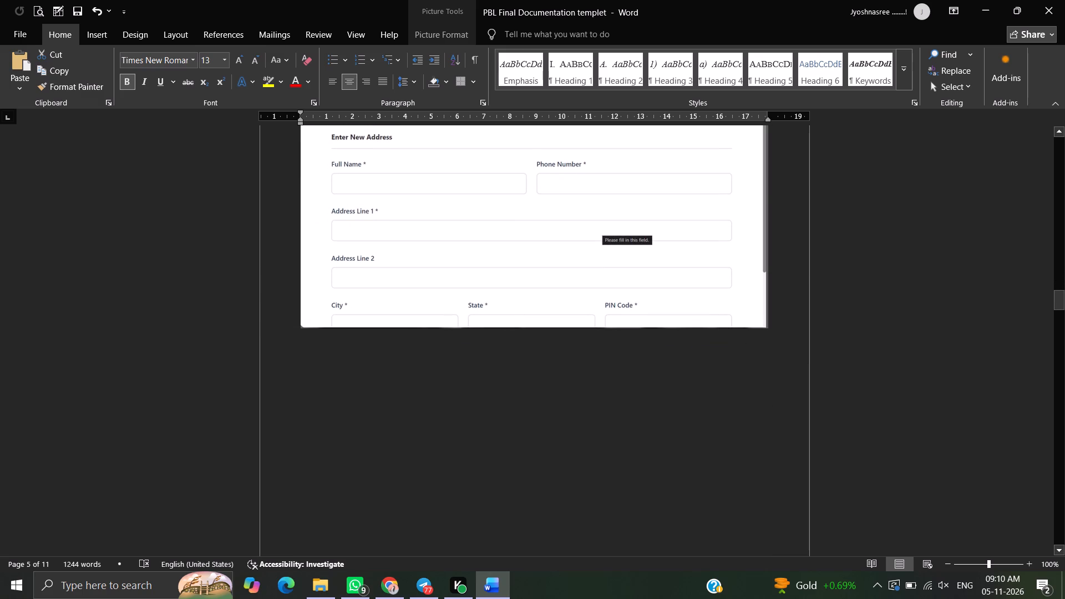
click(662, 246)
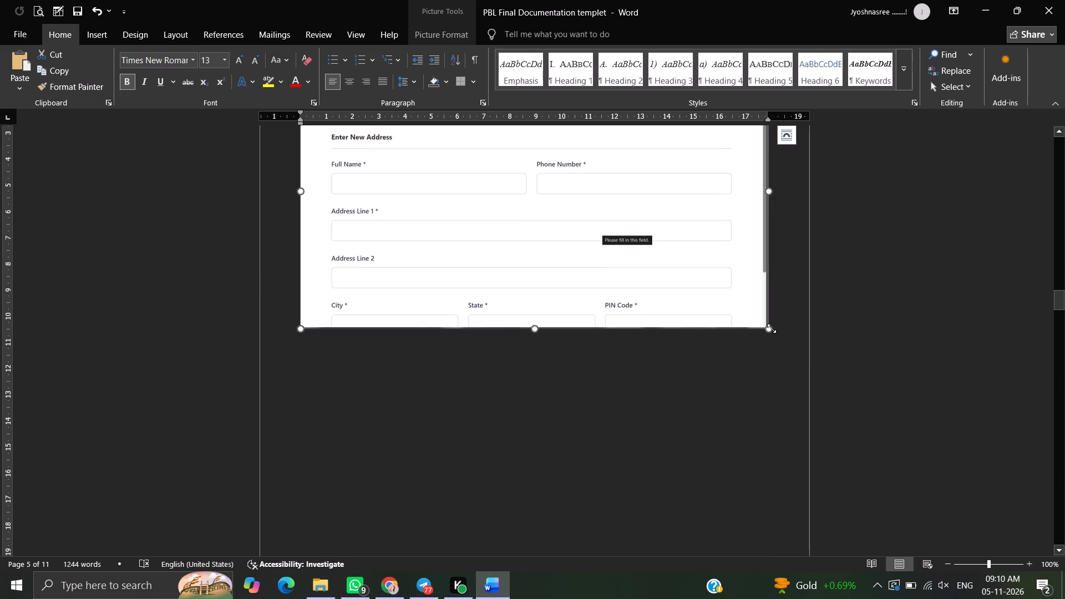
drag(772, 328, 670, 248)
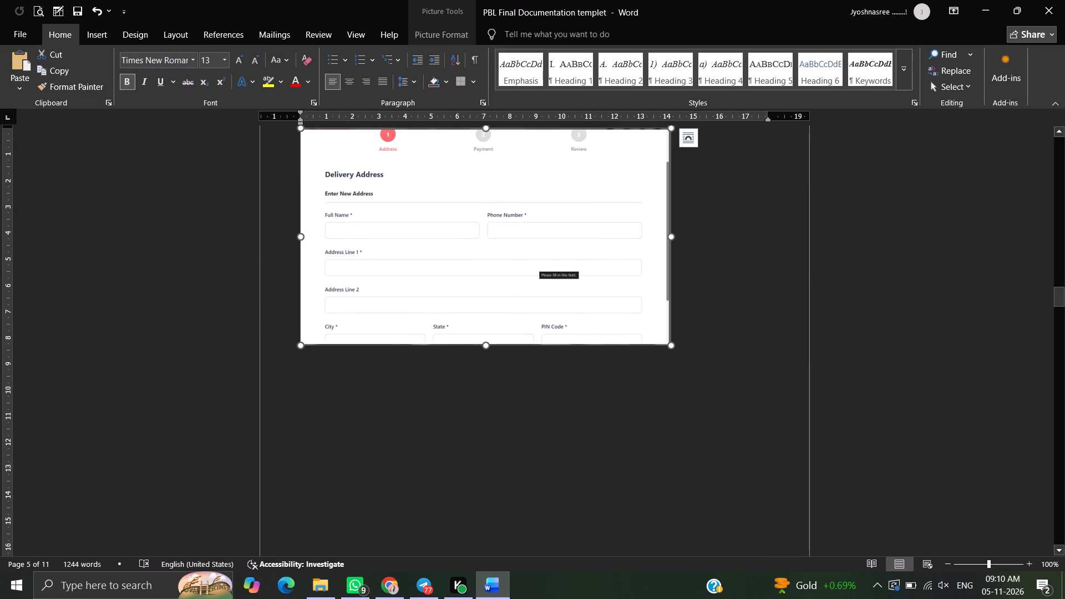
scroll(670, 248, up, 1)
click(349, 85)
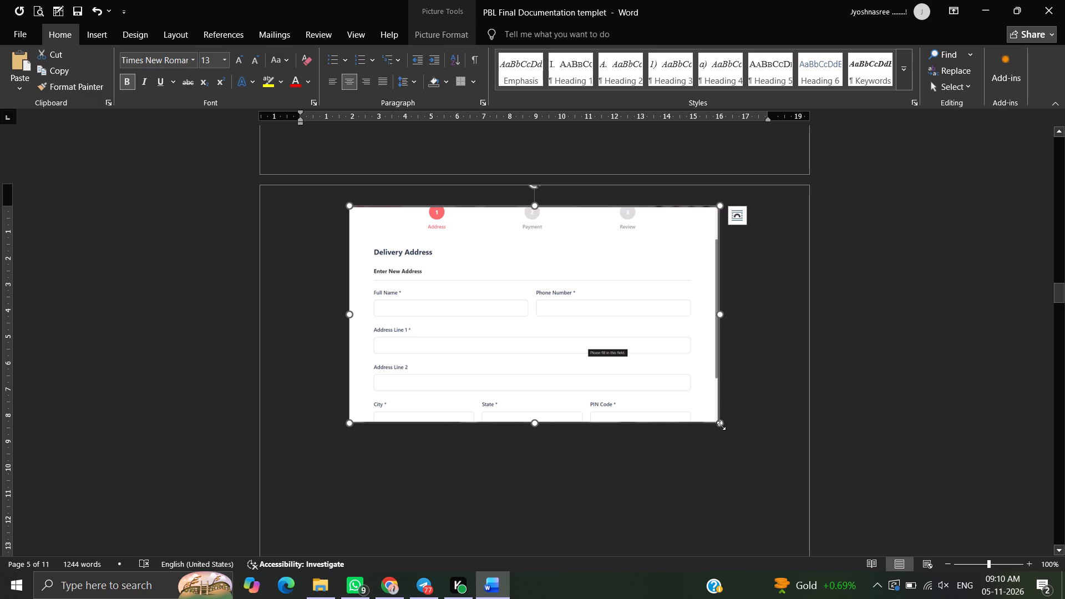
drag(721, 425, 710, 419)
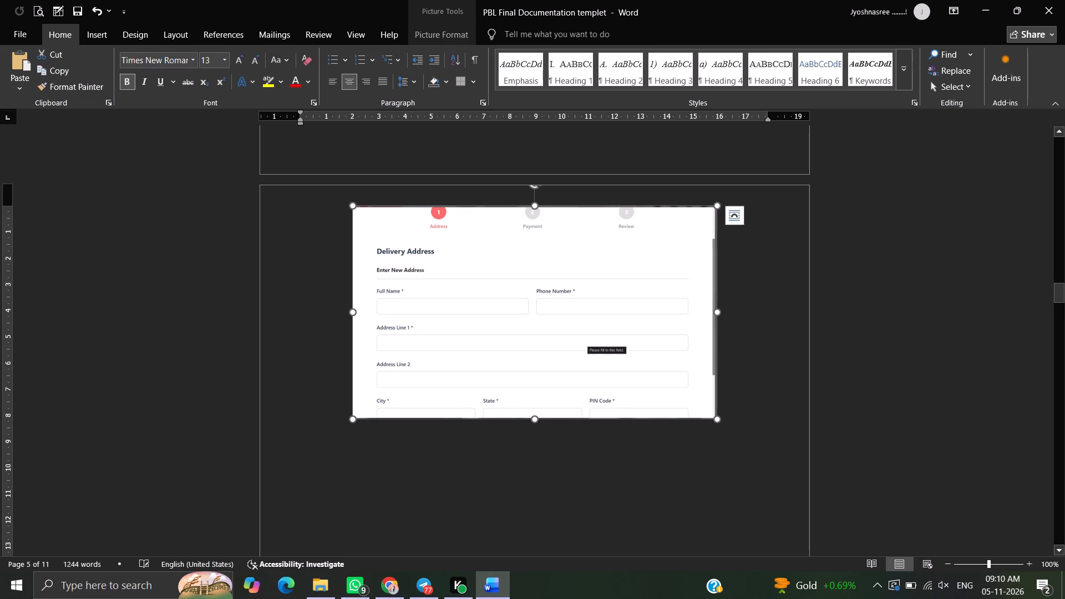
Shrink the Payment Method screenshot proportionally until it fits on the same page below the Delivery Address screenshot.
scroll(710, 419, down, 11)
click(582, 230)
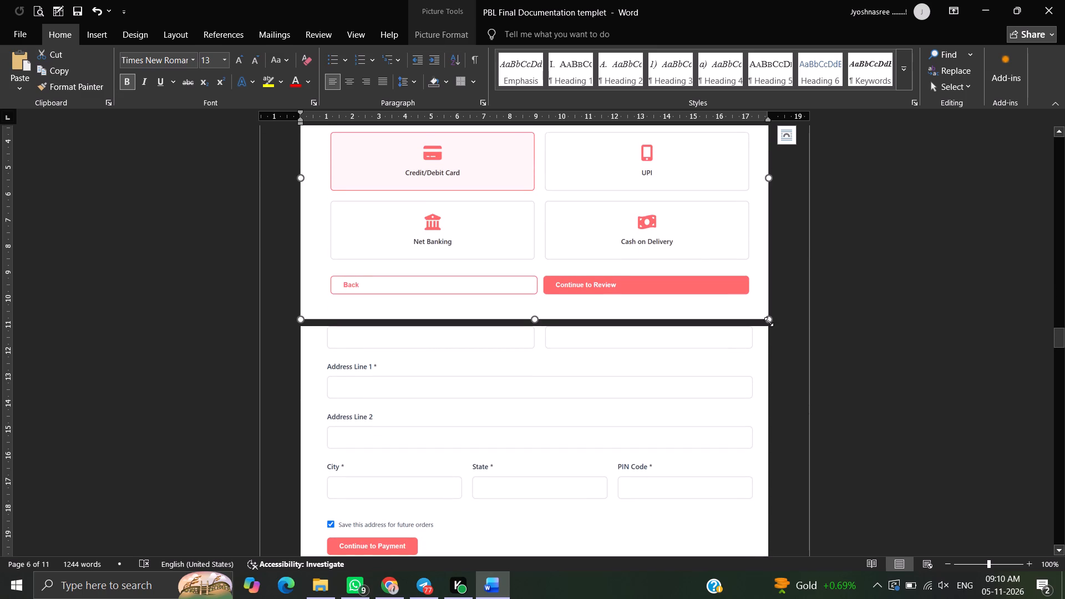
drag(769, 322, 651, 182)
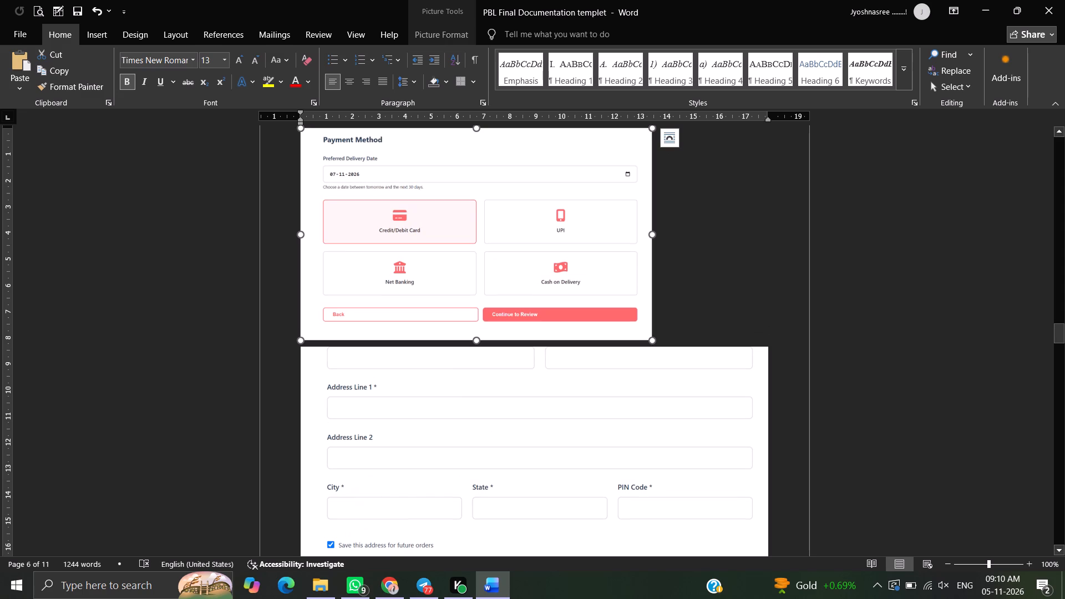
drag(653, 342, 599, 290)
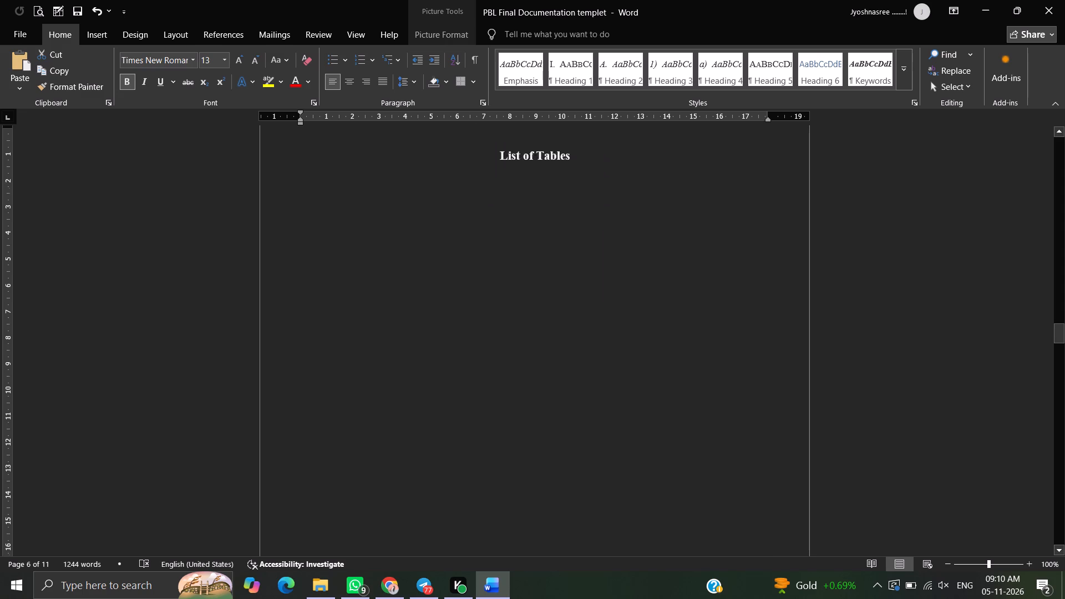
scroll(599, 290, up, 4)
scroll(599, 290, down, 3)
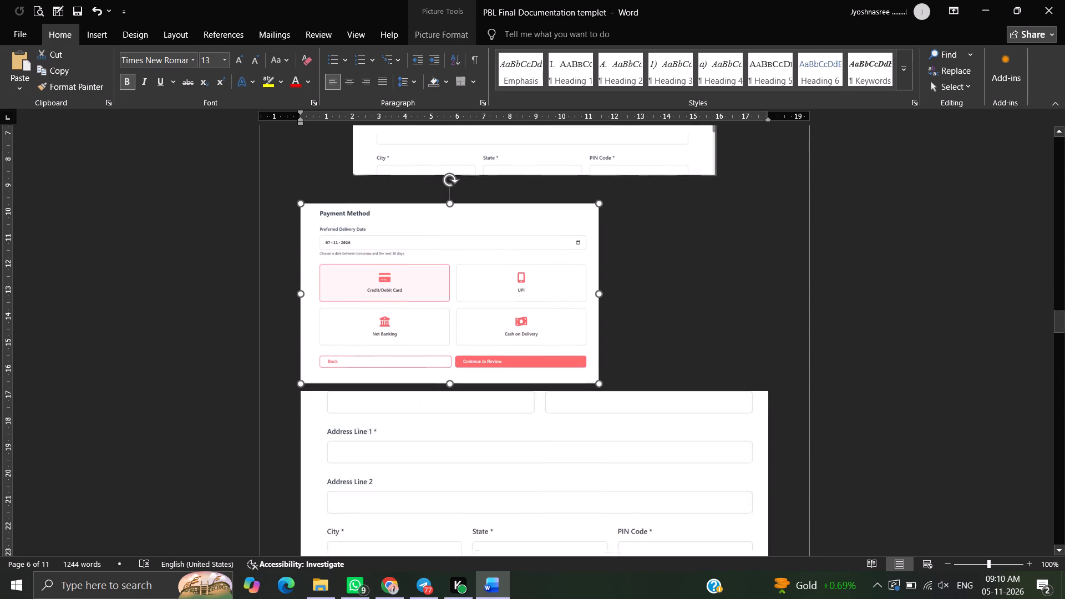
Stretch the Payment Method screenshot horizontally to about 15 cm wide, centre it, and make it slightly taller.
drag(600, 284, 692, 270)
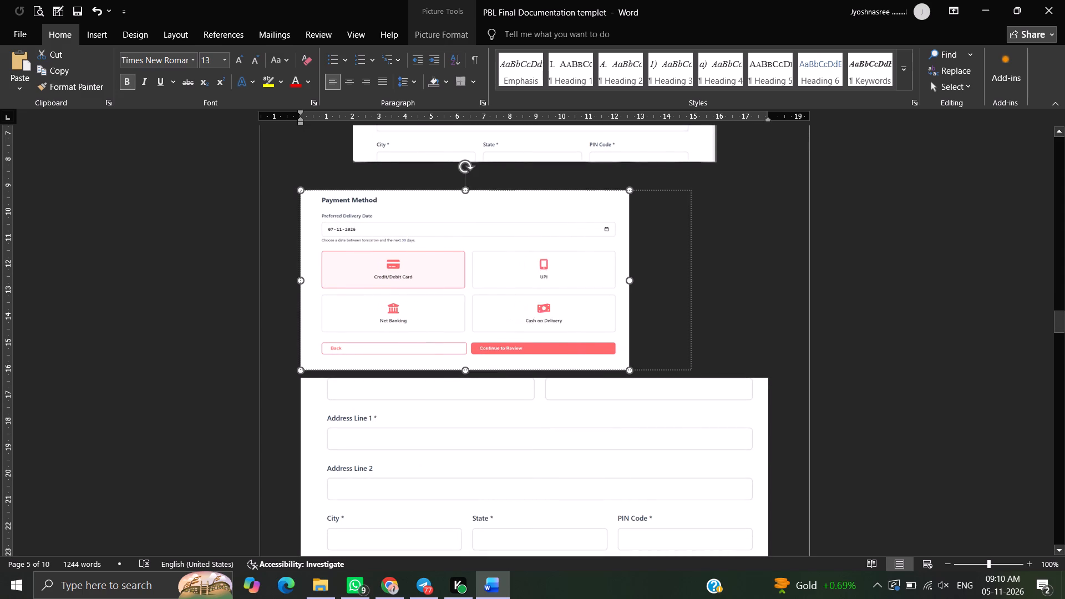
drag(692, 270, 692, 271)
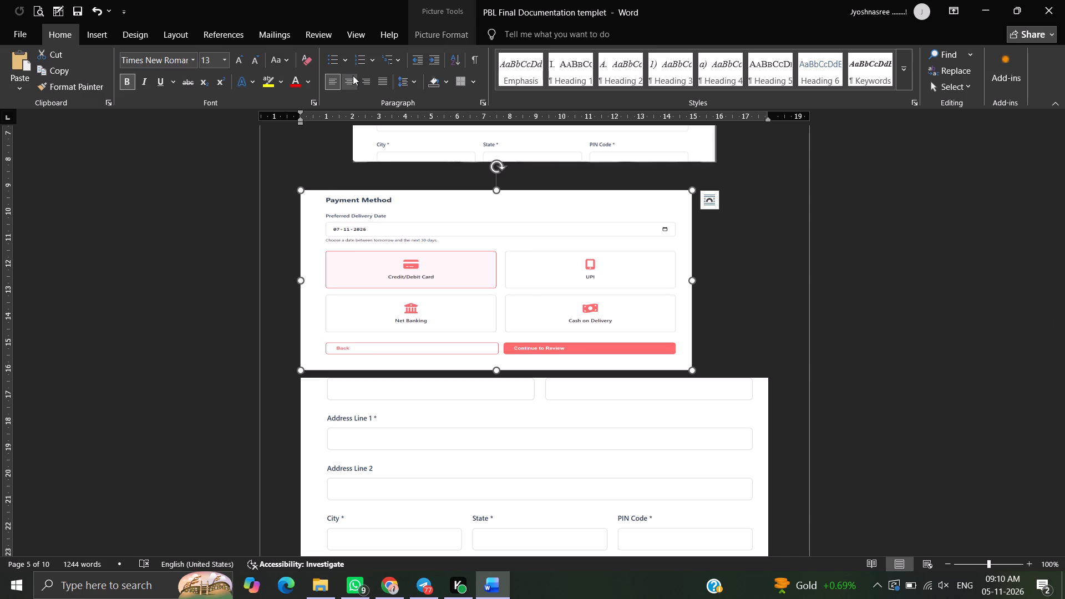
click(353, 75)
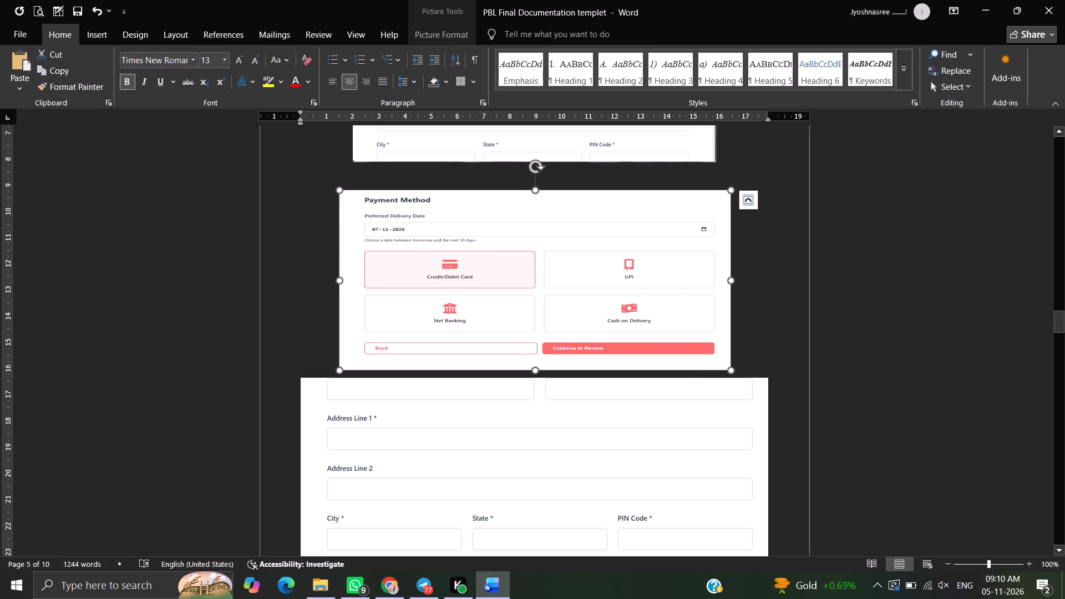
drag(534, 188, 534, 183)
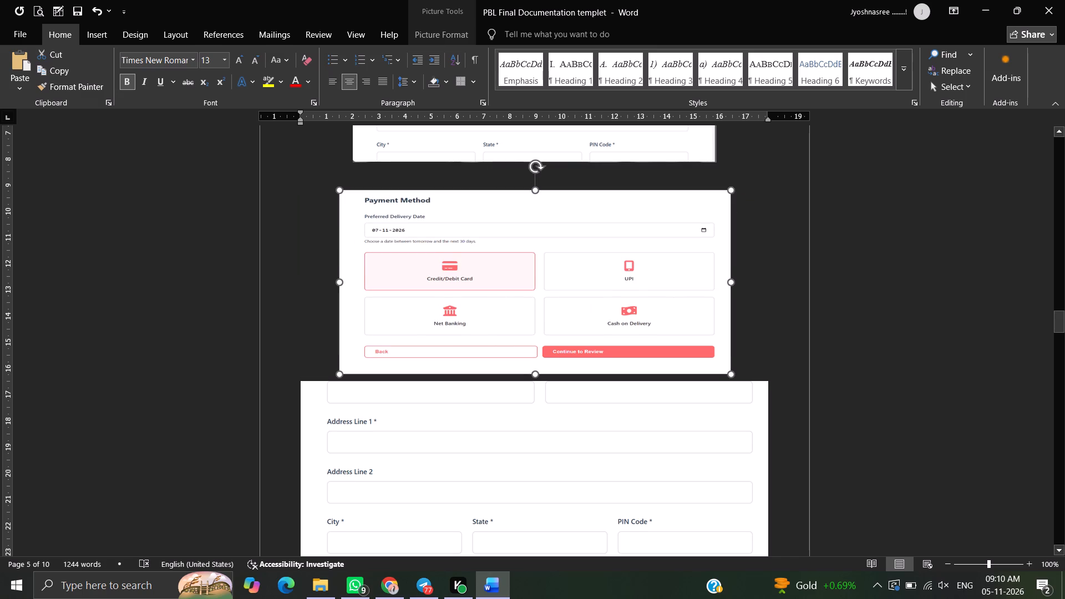
drag(534, 183, 534, 181)
Shrink the second address form screenshot, below Payment Method, proportionally to about 13.5 cm wide, keeping it centred.
scroll(534, 181, down, 3)
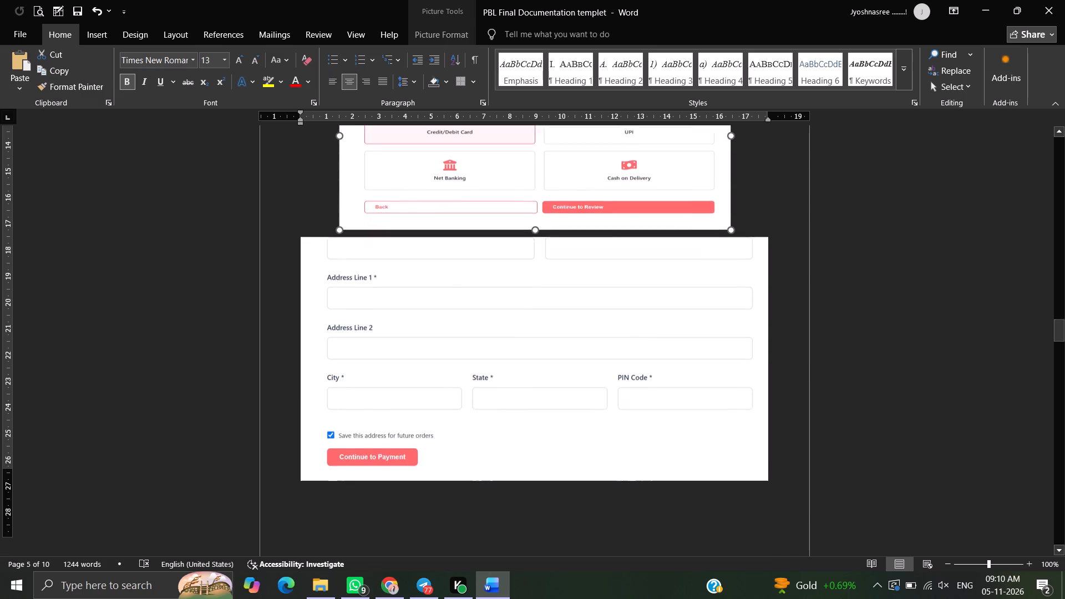
click(536, 296)
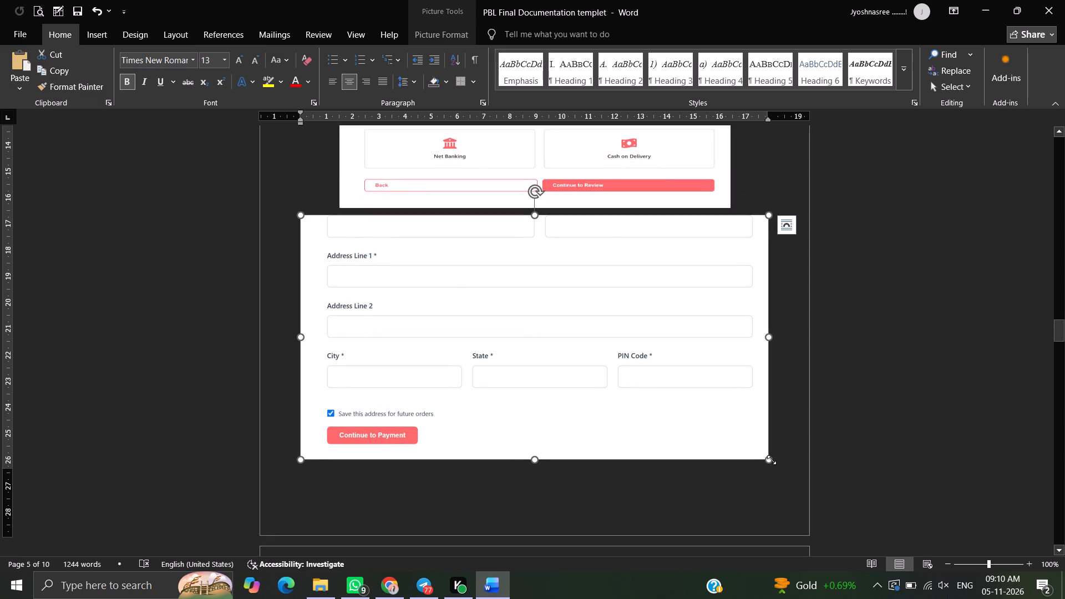
drag(772, 460, 649, 398)
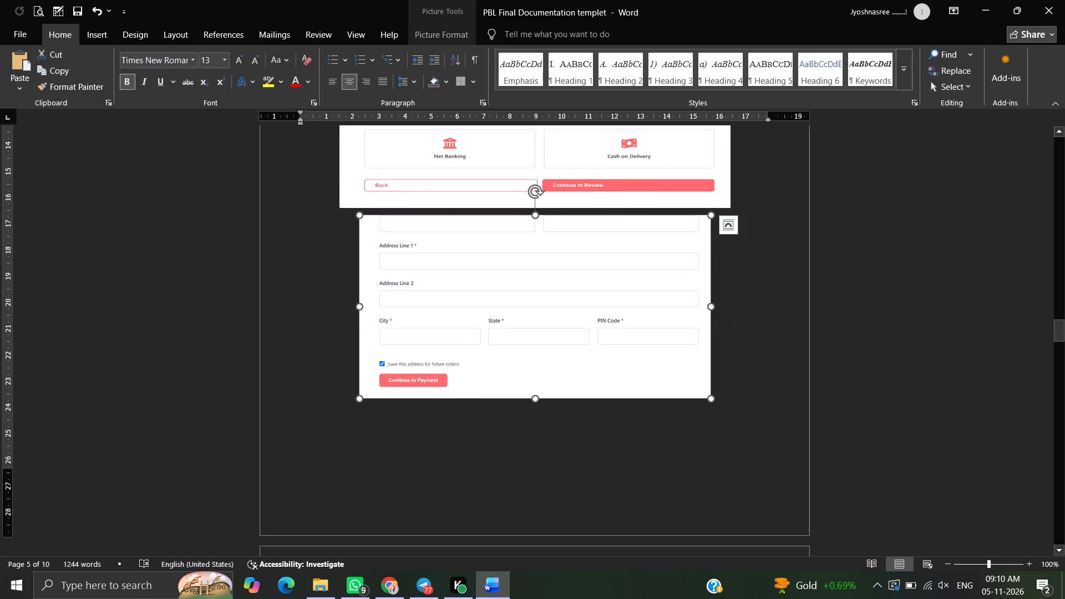
Enlarge the Payment Method screenshot slightly and proportionally to about 15 cm wide.
click(602, 176)
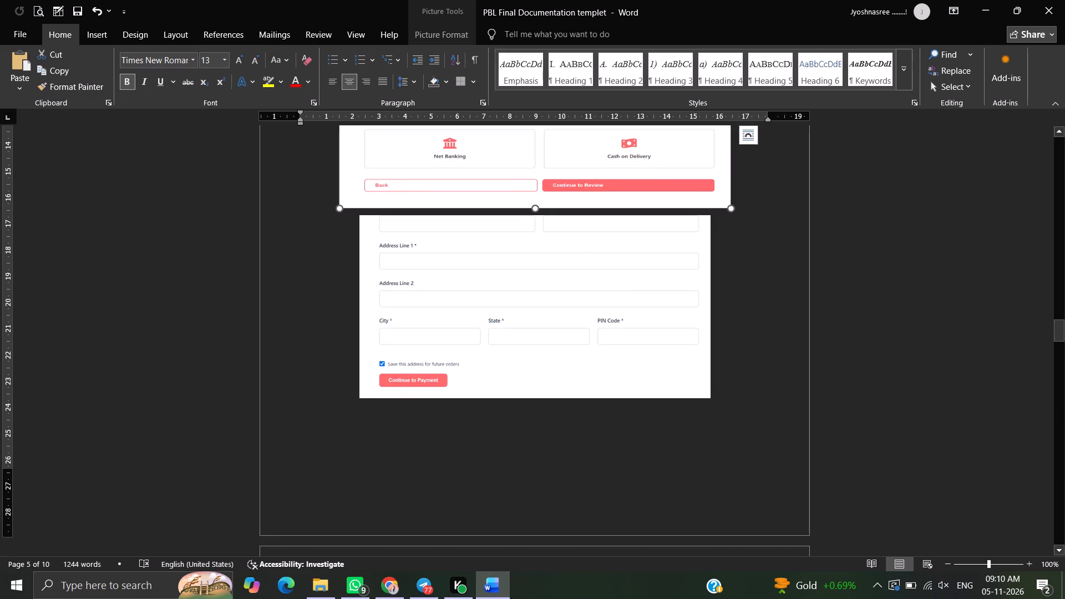
drag(728, 209, 731, 215)
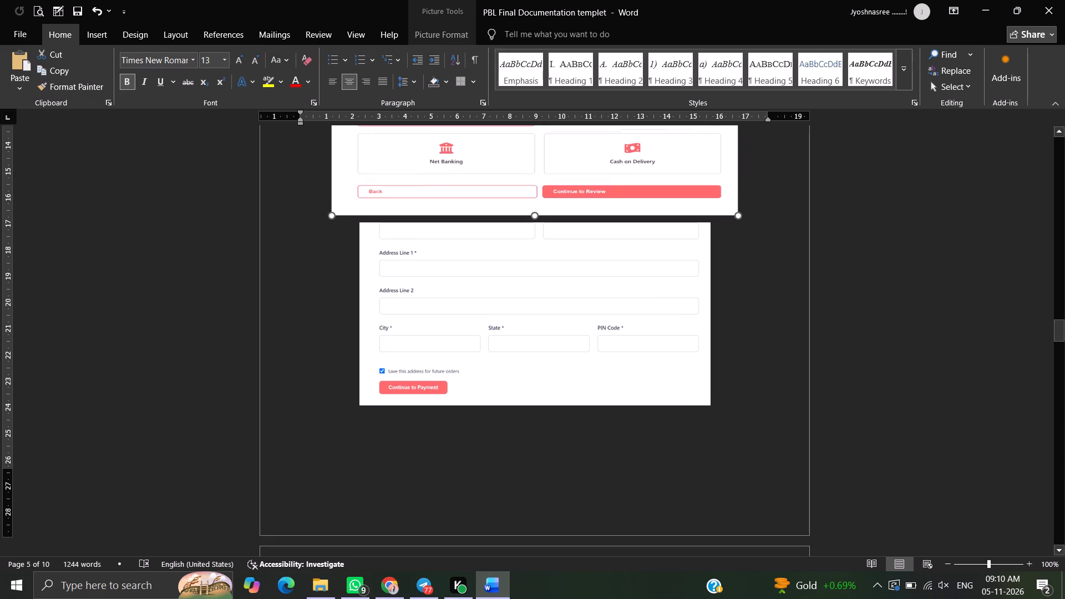
drag(731, 215, 702, 211)
Enlarge the Delivery Address screenshot above Payment Method proportionally to about 14.5 cm wide.
scroll(702, 211, up, 2)
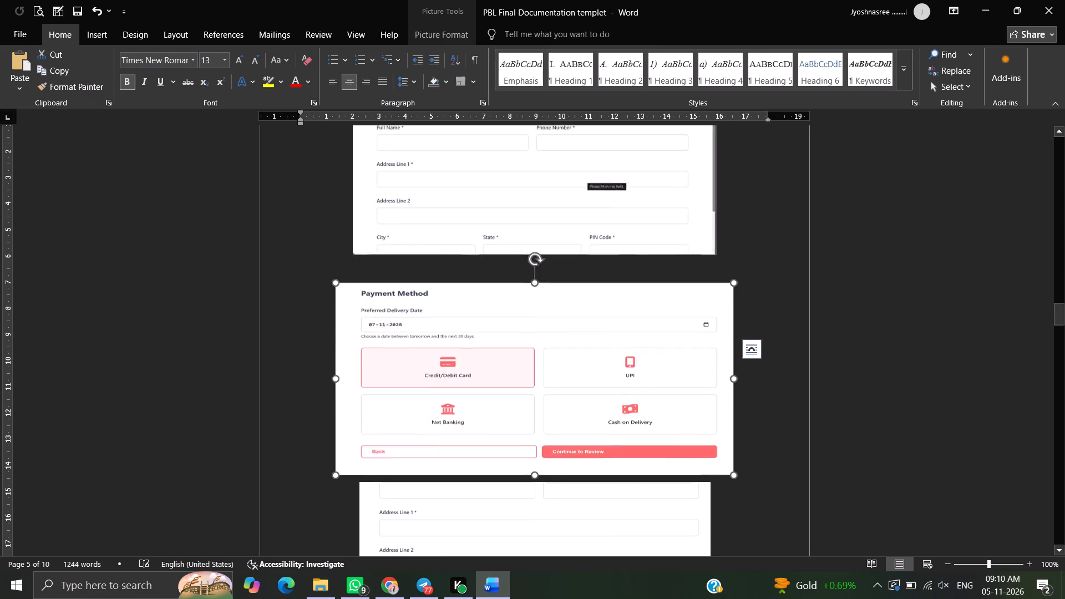
scroll(702, 211, up, 1)
scroll(702, 211, down, 1)
click(634, 220)
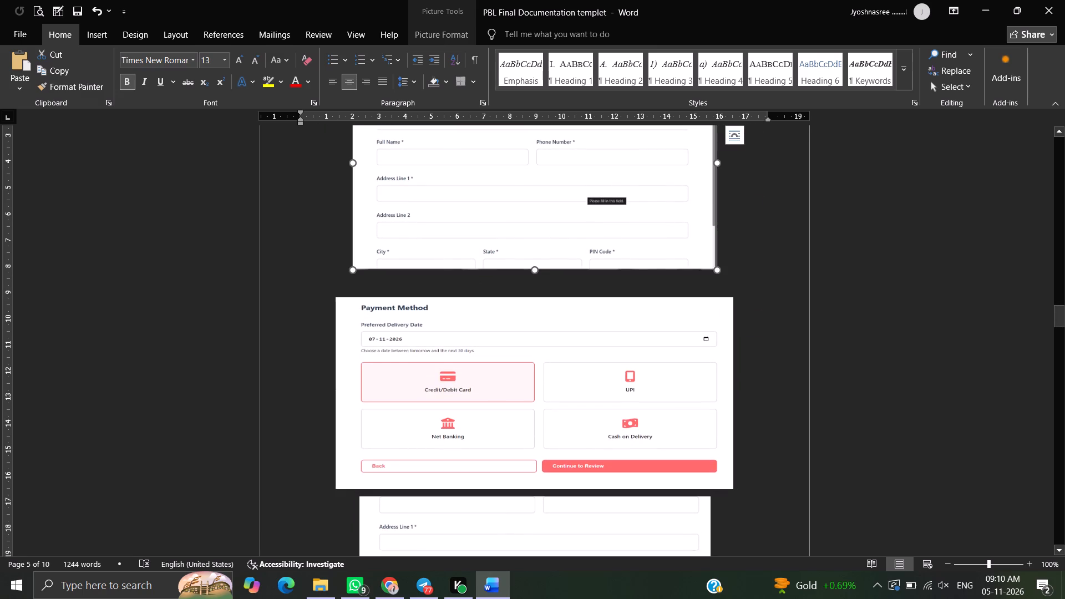
drag(716, 268, 723, 278)
Enlarge the address form screenshot with the Continue to Payment button proportionally to about 15 cm wide.
scroll(723, 278, down, 5)
click(581, 326)
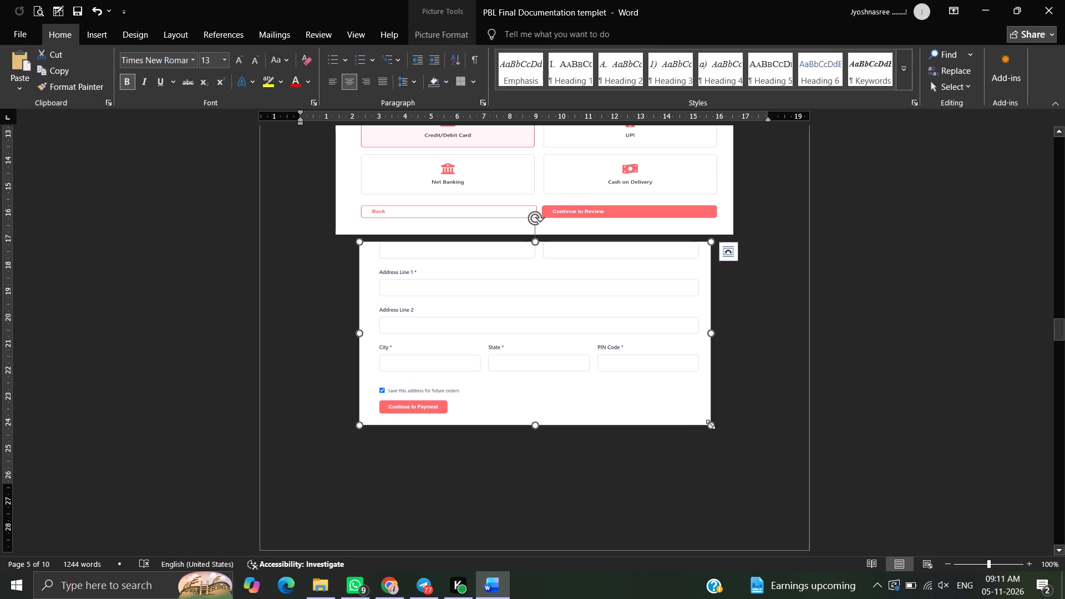
drag(711, 424, 726, 436)
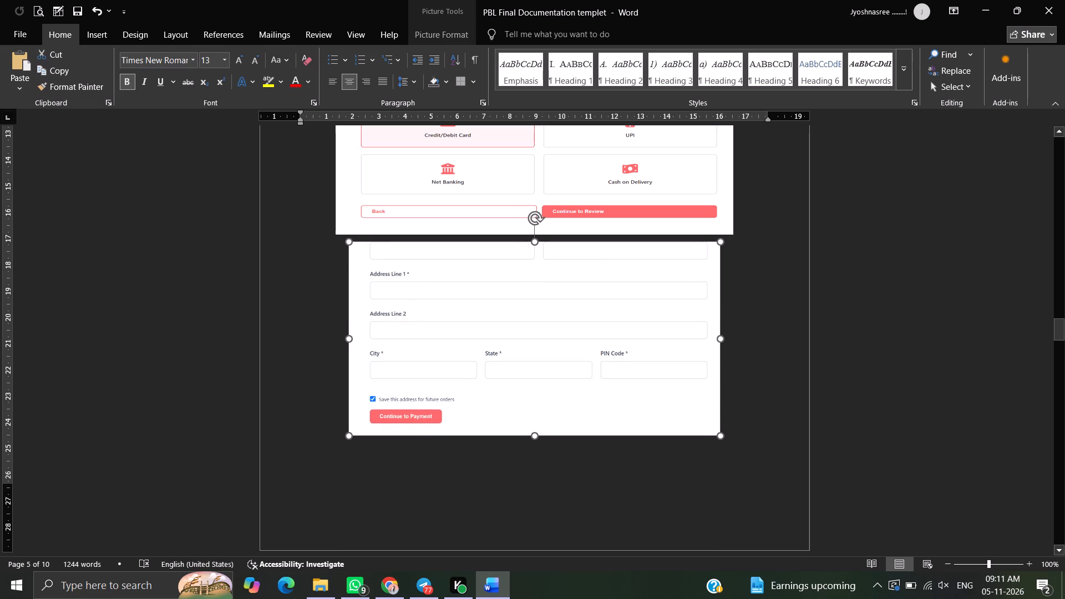
drag(726, 436, 745, 447)
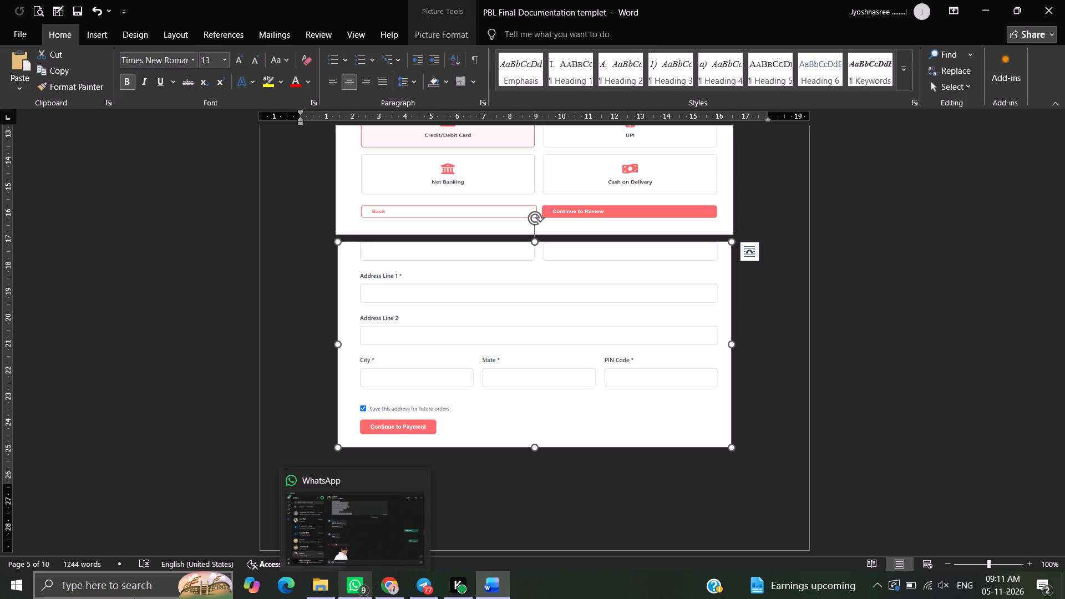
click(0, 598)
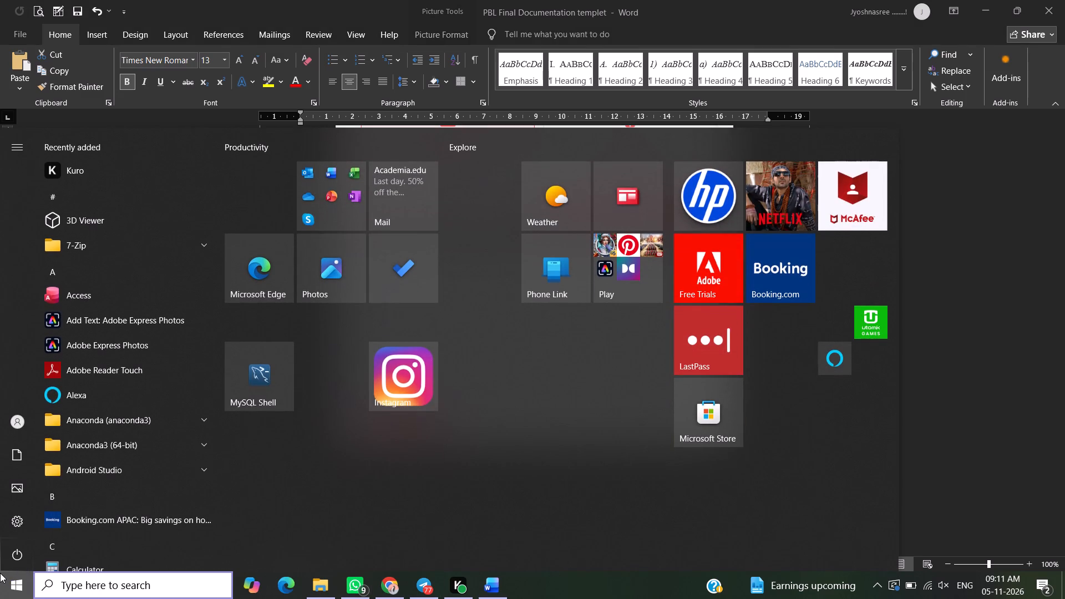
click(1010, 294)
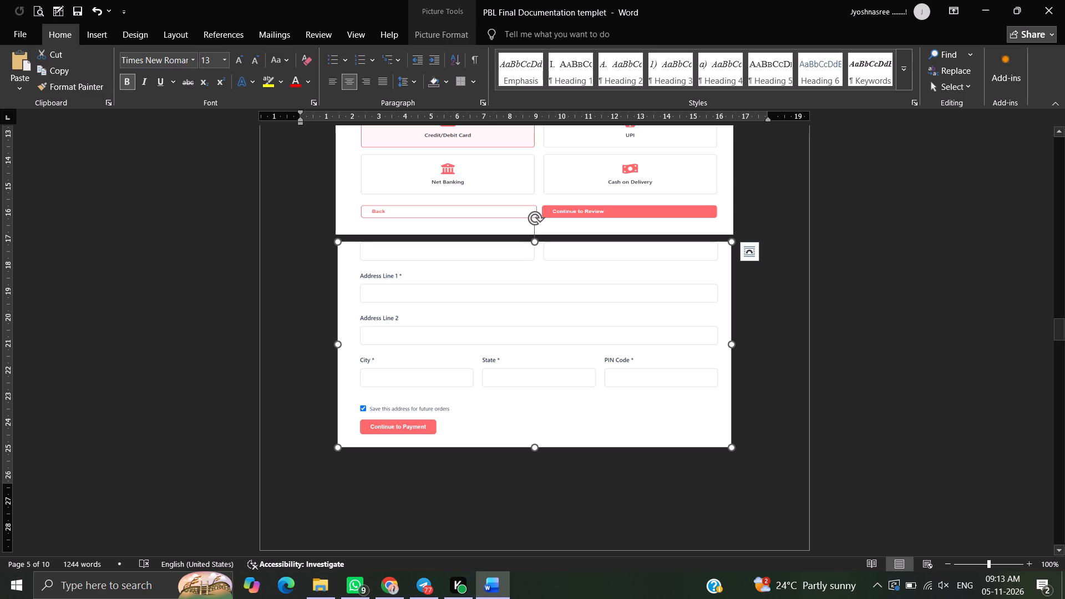
scroll(534, 485, down, 7)
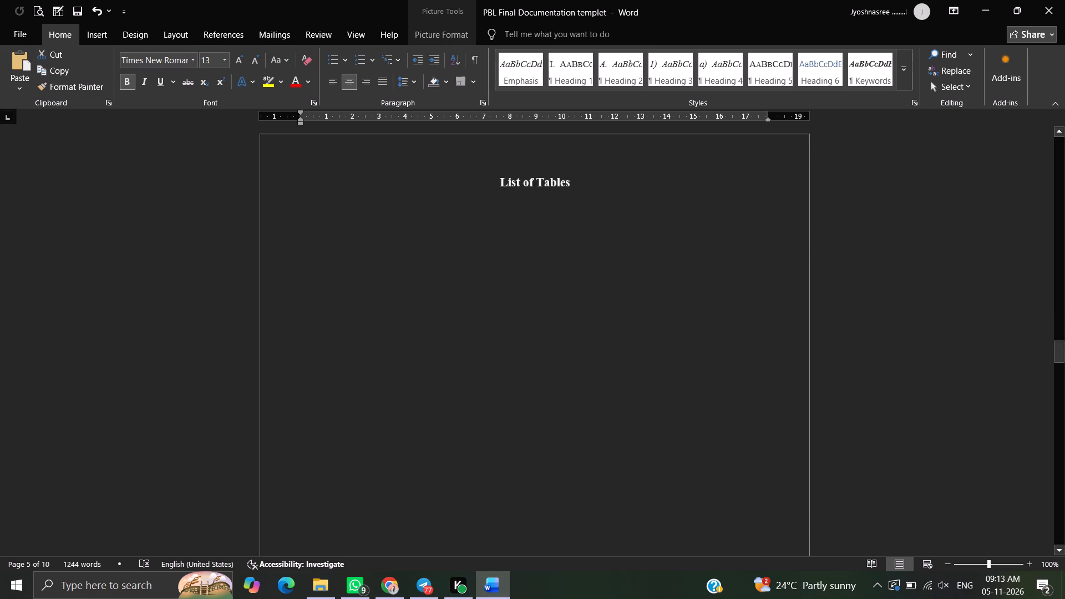
scroll(534, 485, down, 3)
scroll(534, 485, up, 15)
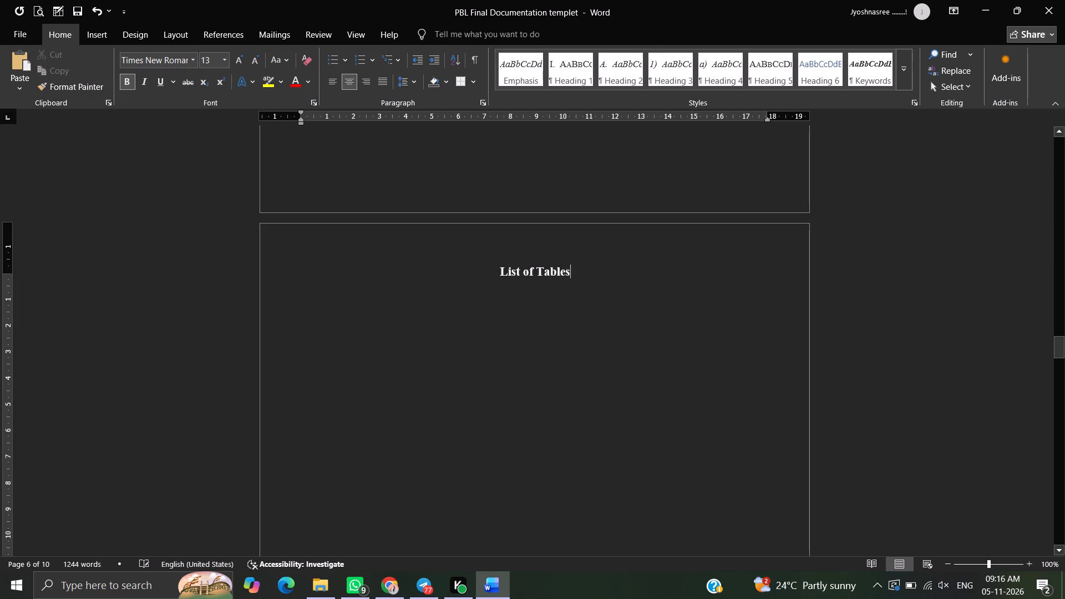
key(Return)
key(ctrl+v)
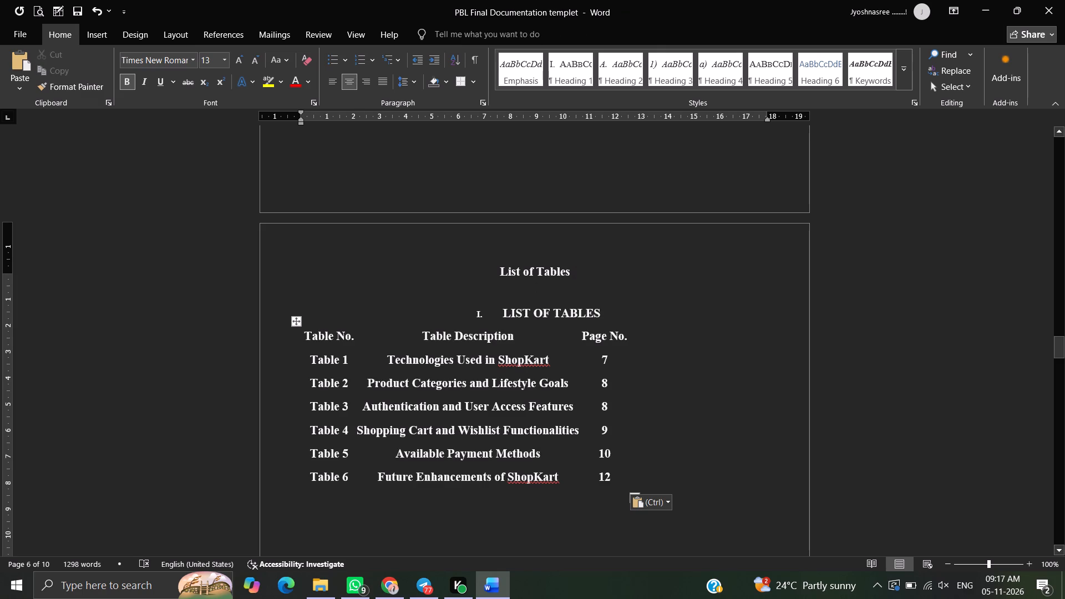
Insert an empty row between the header row and the Table 1 row of the pasted table.
click(302, 337)
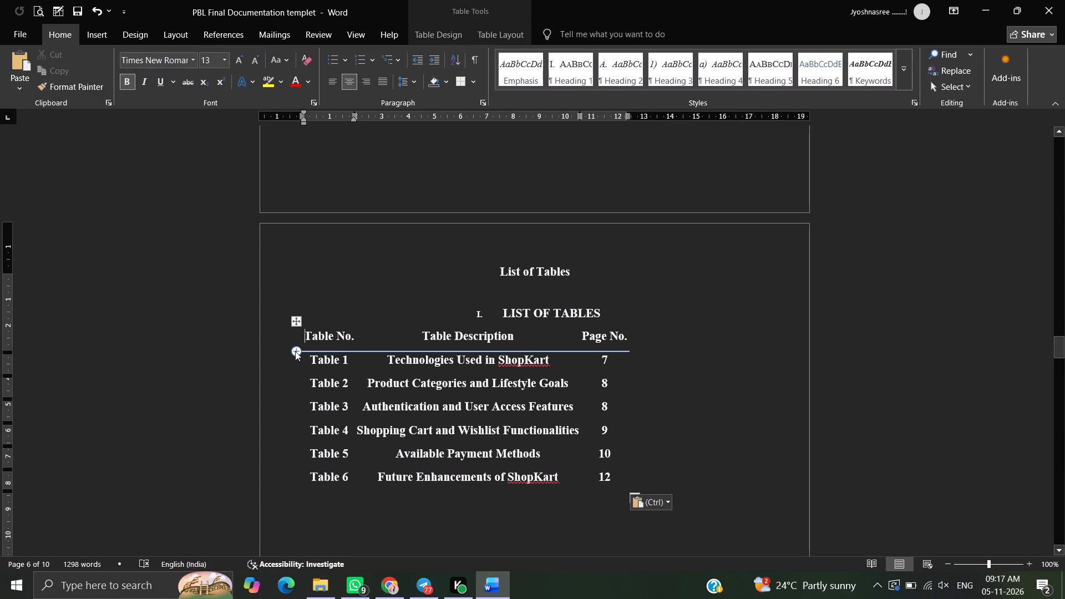
click(295, 351)
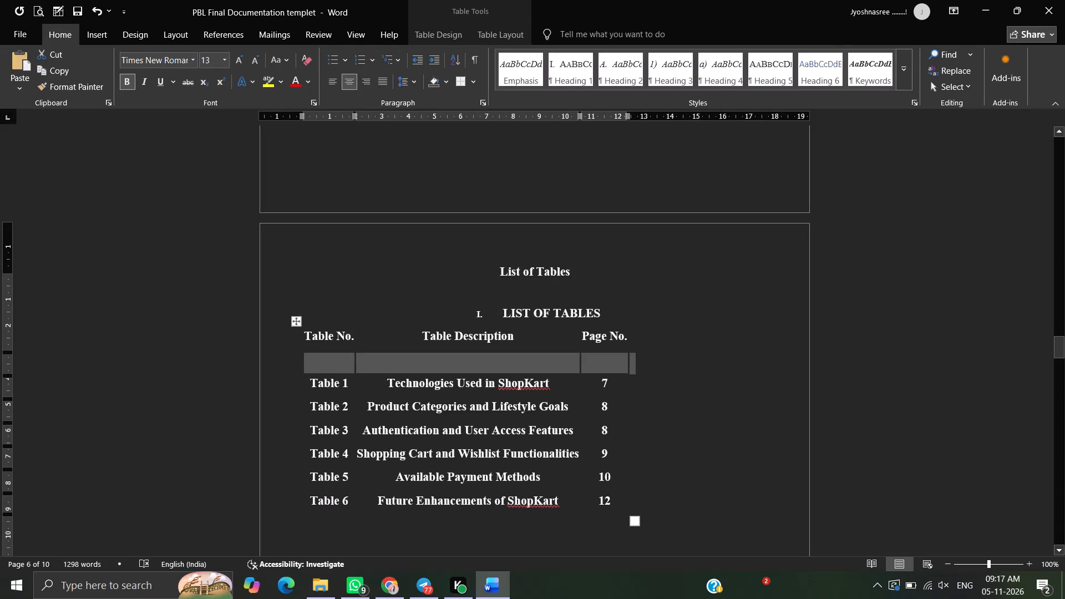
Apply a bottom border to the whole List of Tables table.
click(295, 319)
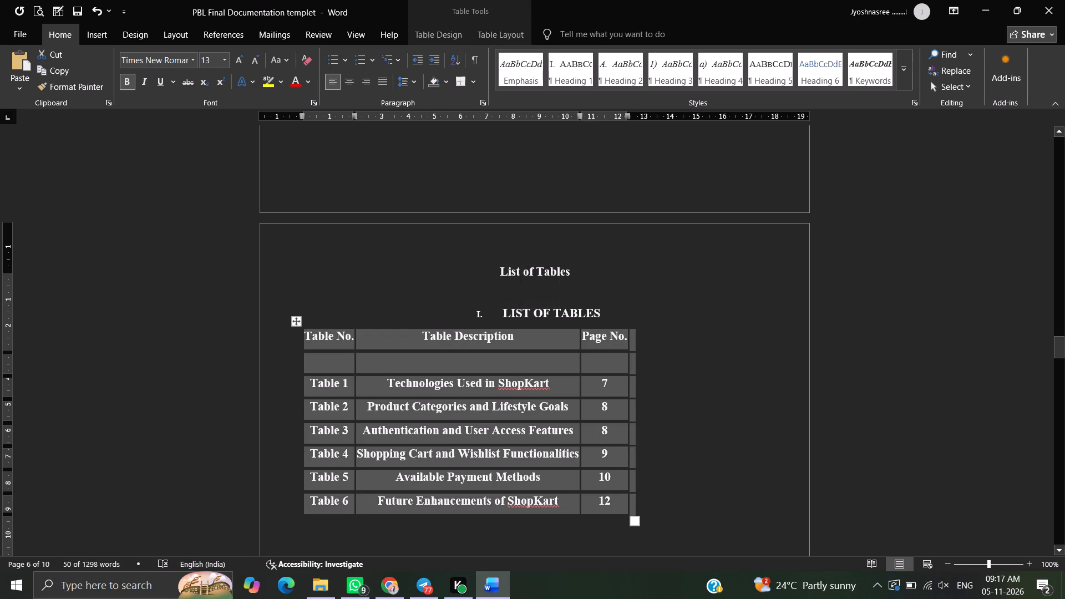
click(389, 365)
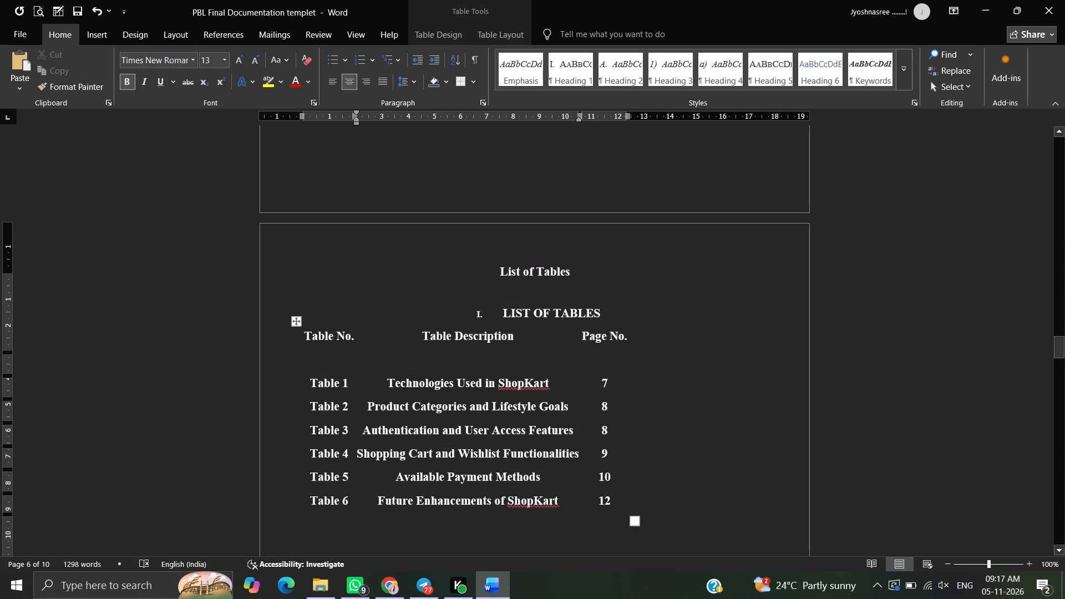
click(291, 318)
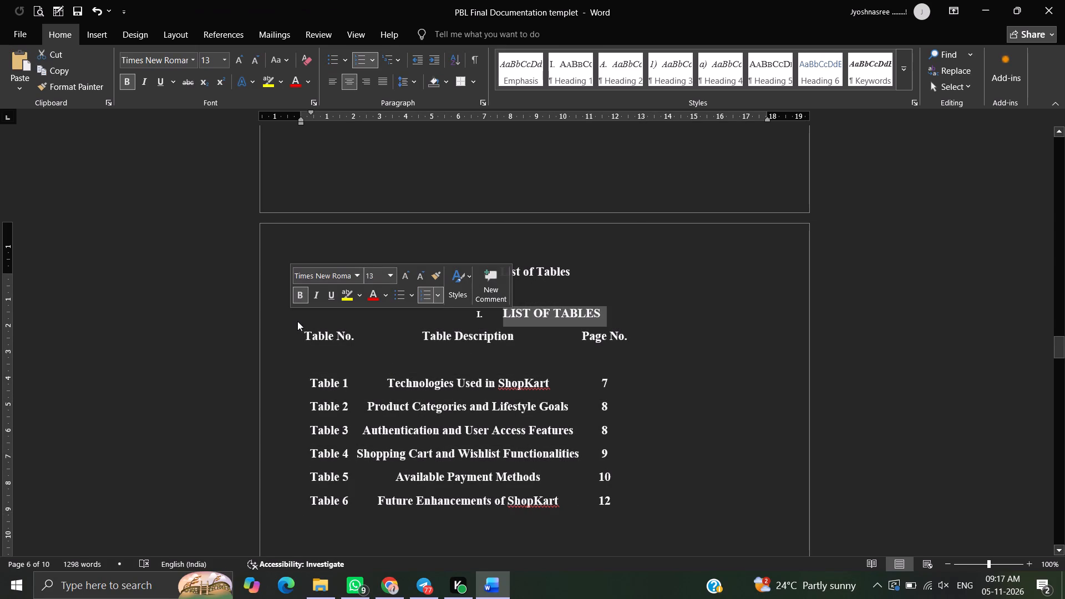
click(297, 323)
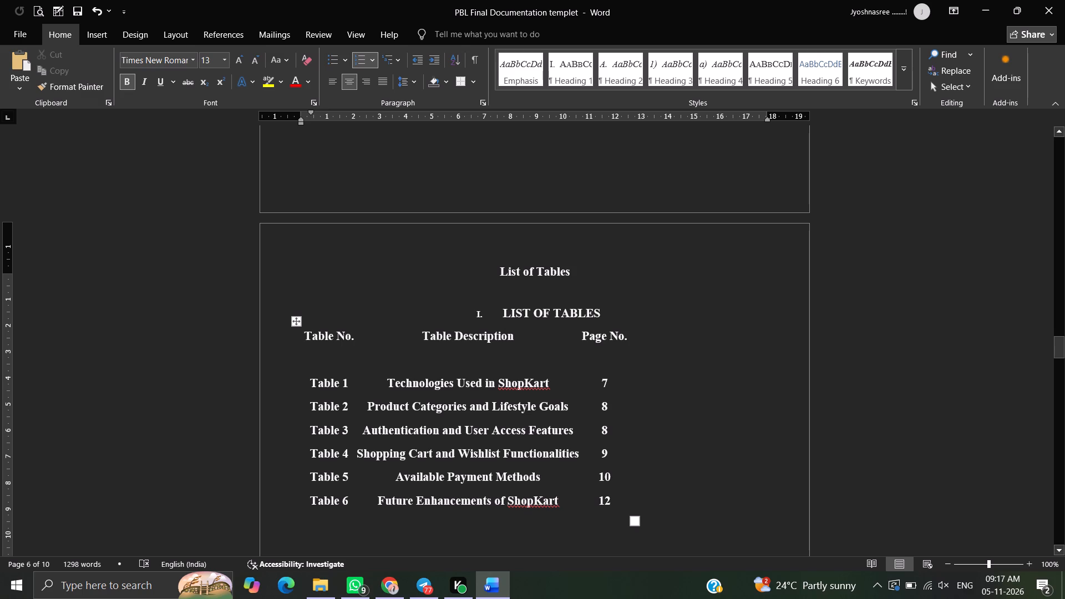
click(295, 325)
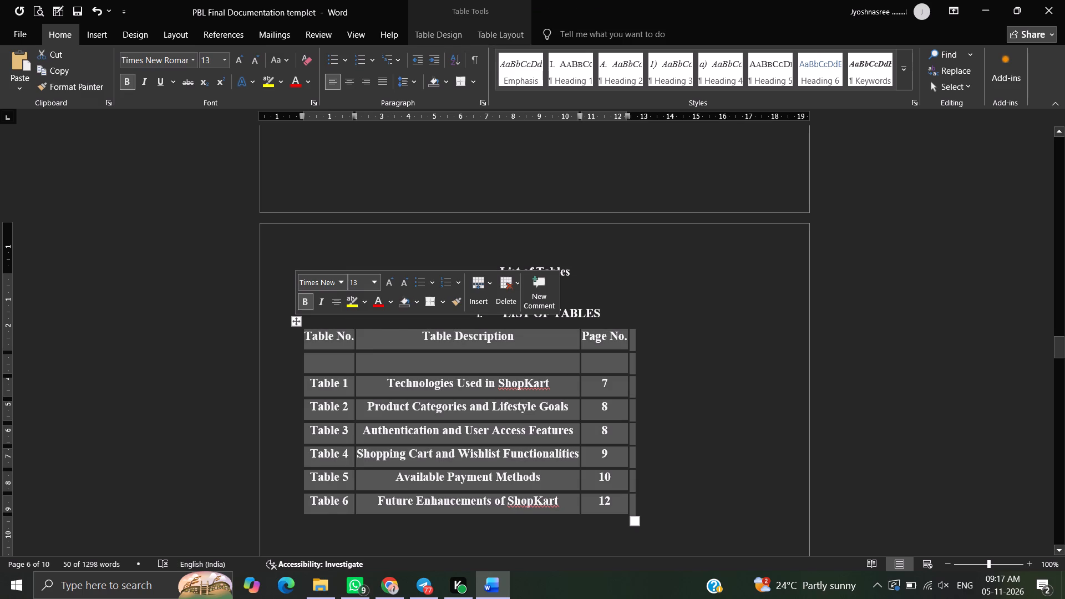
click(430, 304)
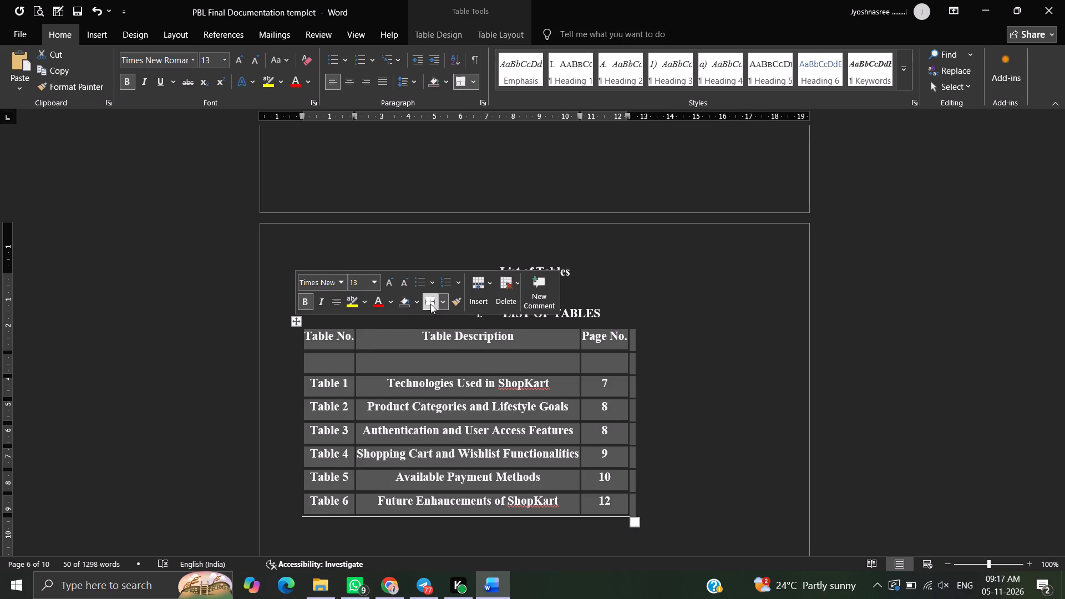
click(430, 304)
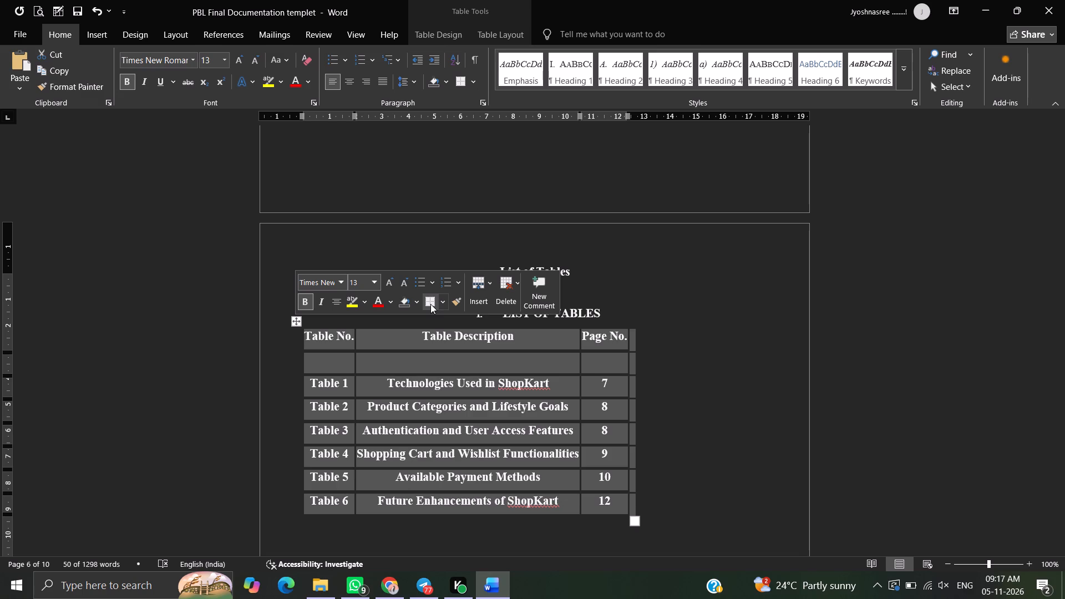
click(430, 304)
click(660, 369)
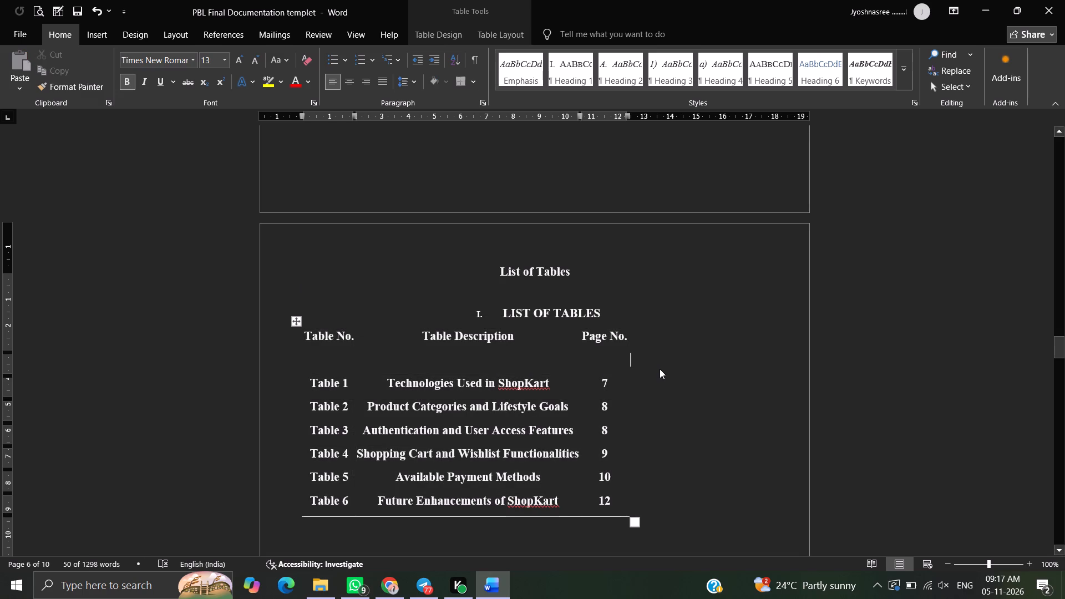
Add top, left and right borders to the whole List of Tables table, finishing with All Borders for a full grid.
click(299, 323)
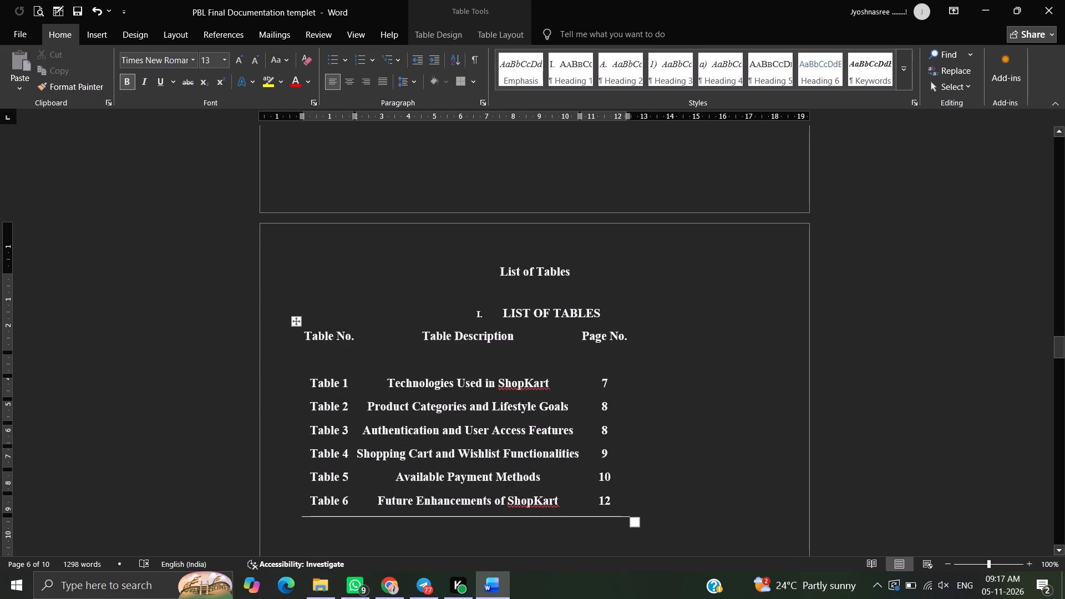
click(445, 302)
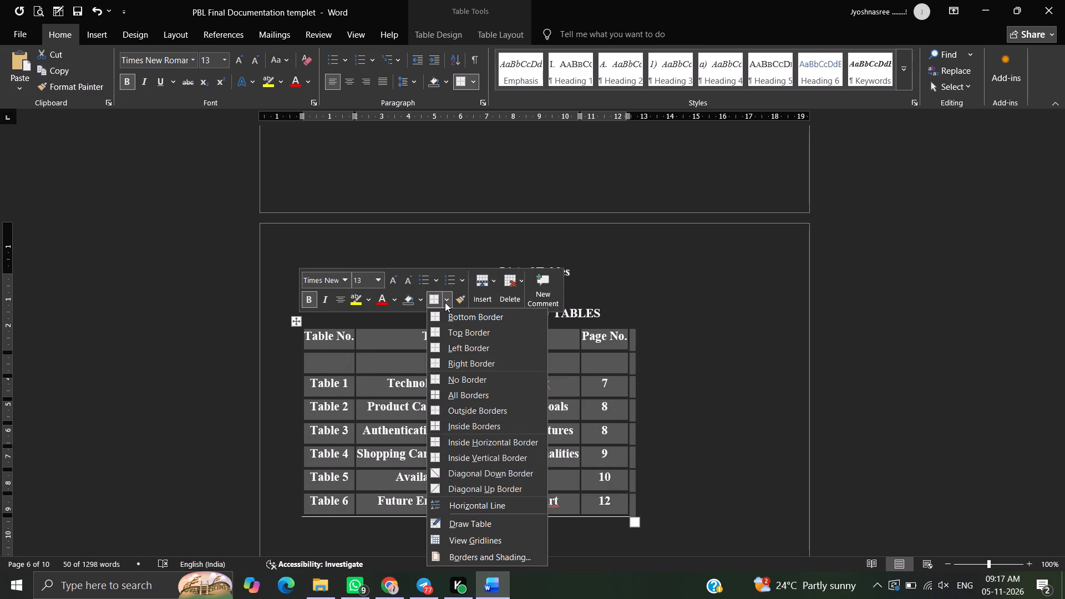
click(438, 333)
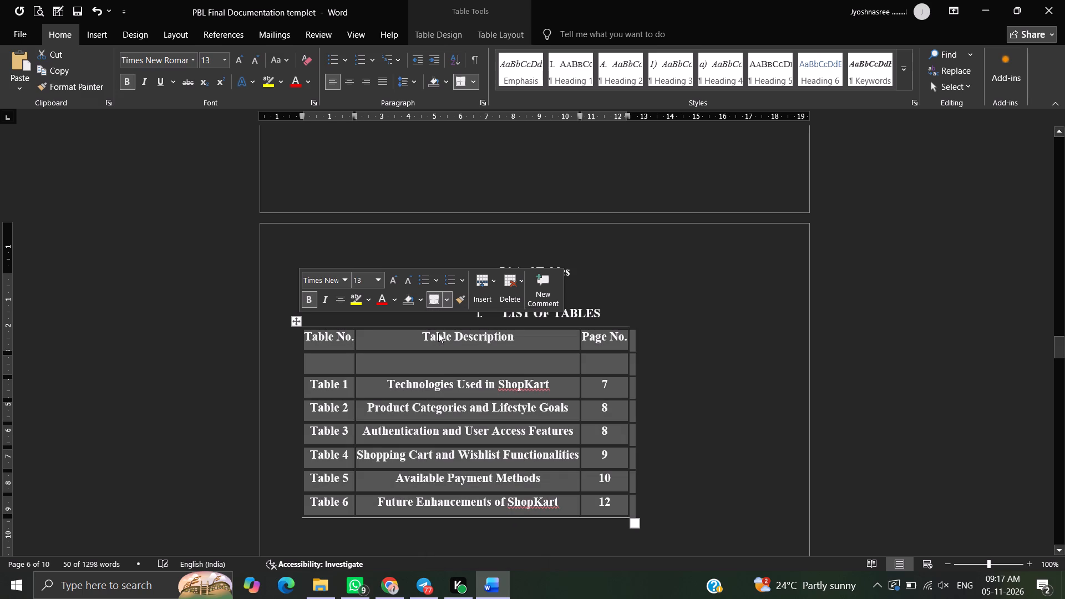
click(449, 301)
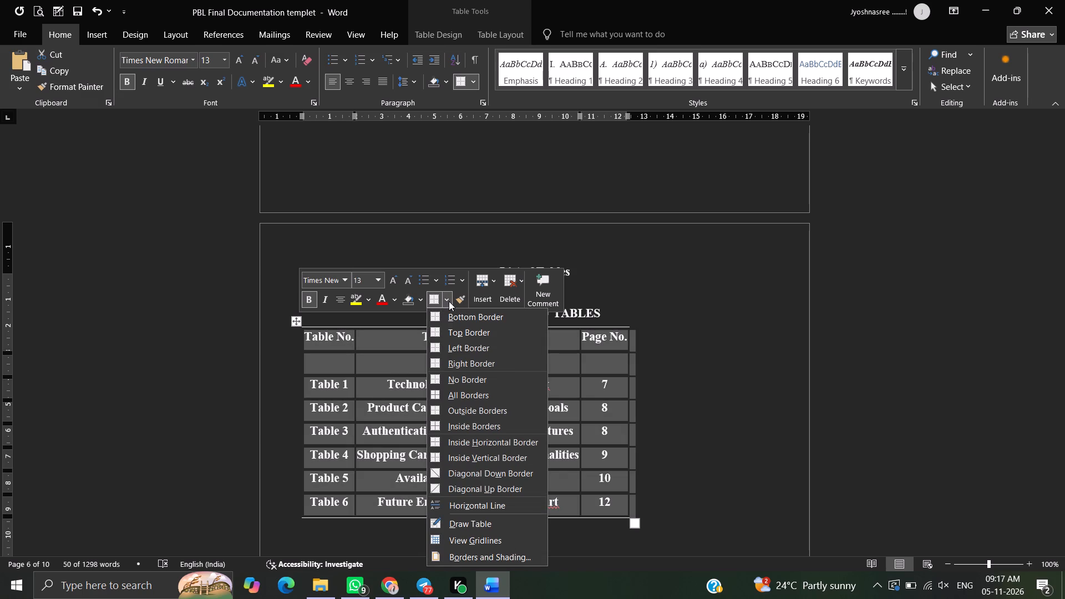
click(440, 348)
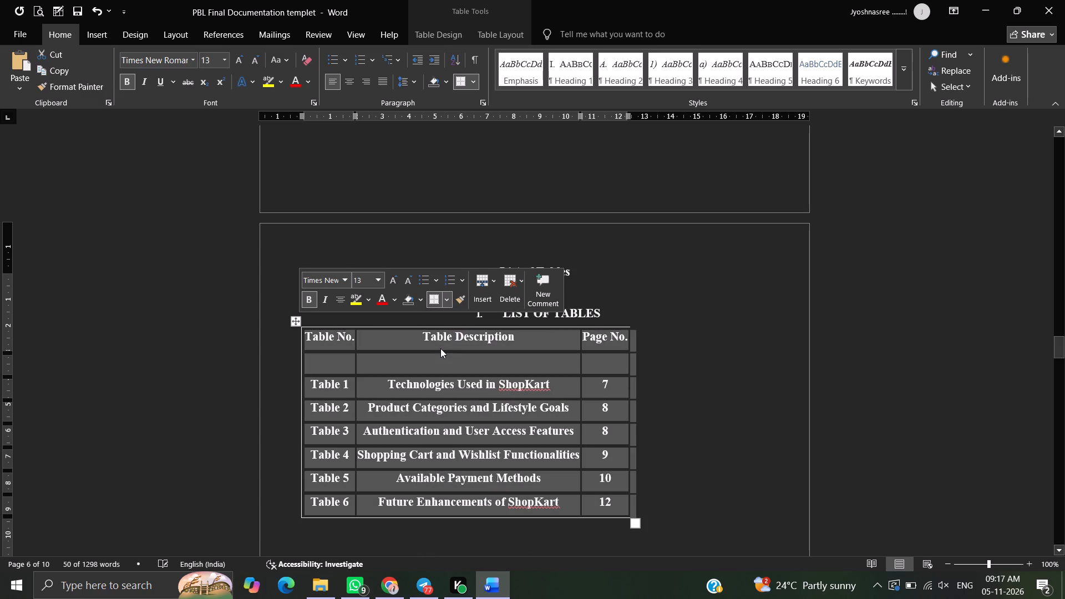
click(447, 304)
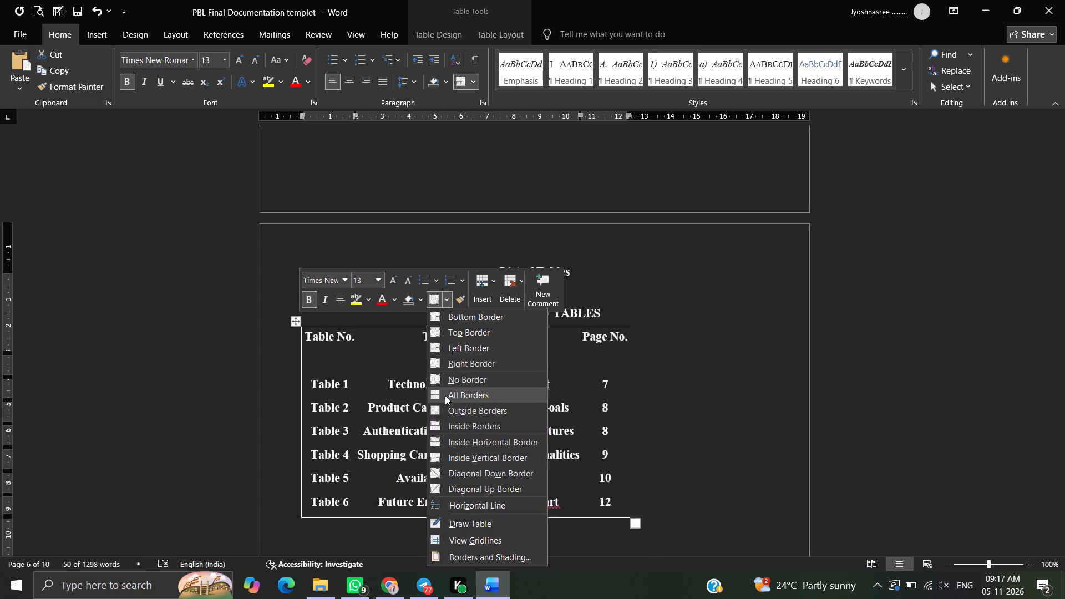
click(443, 361)
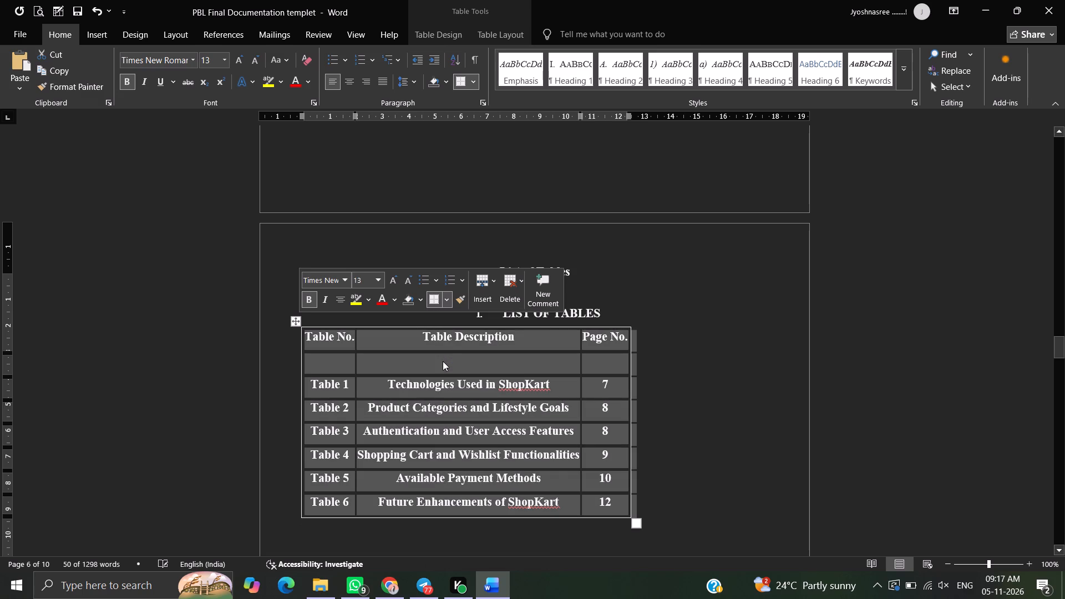
click(446, 305)
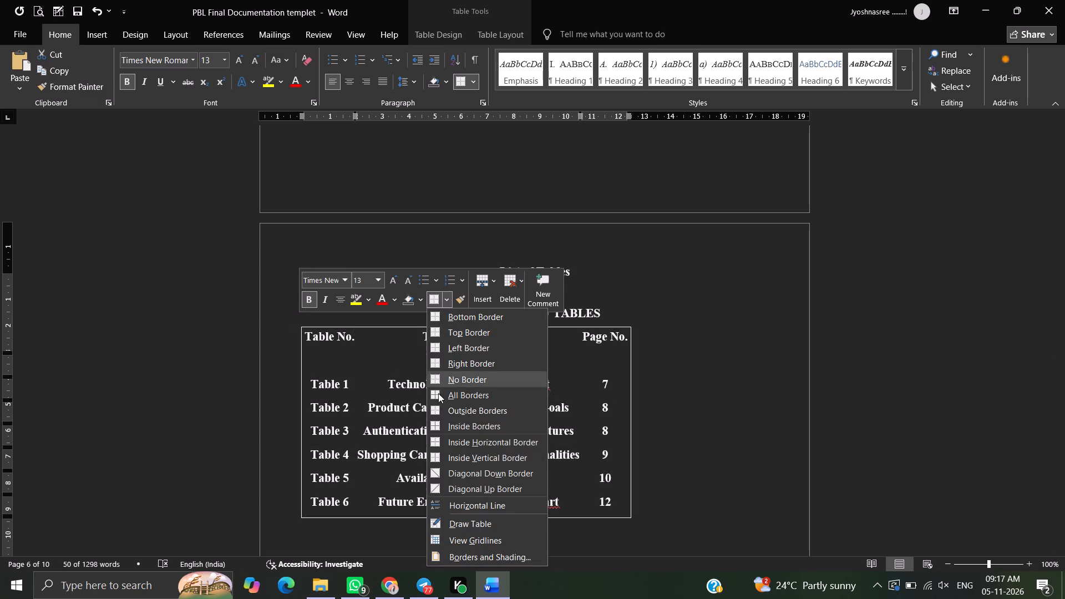
click(437, 398)
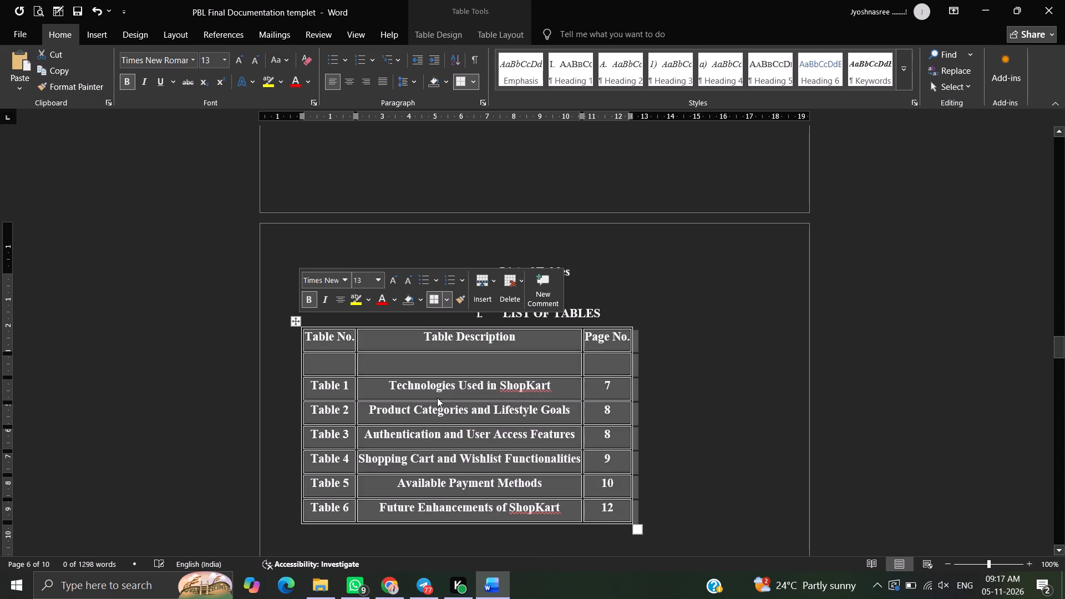
click(650, 417)
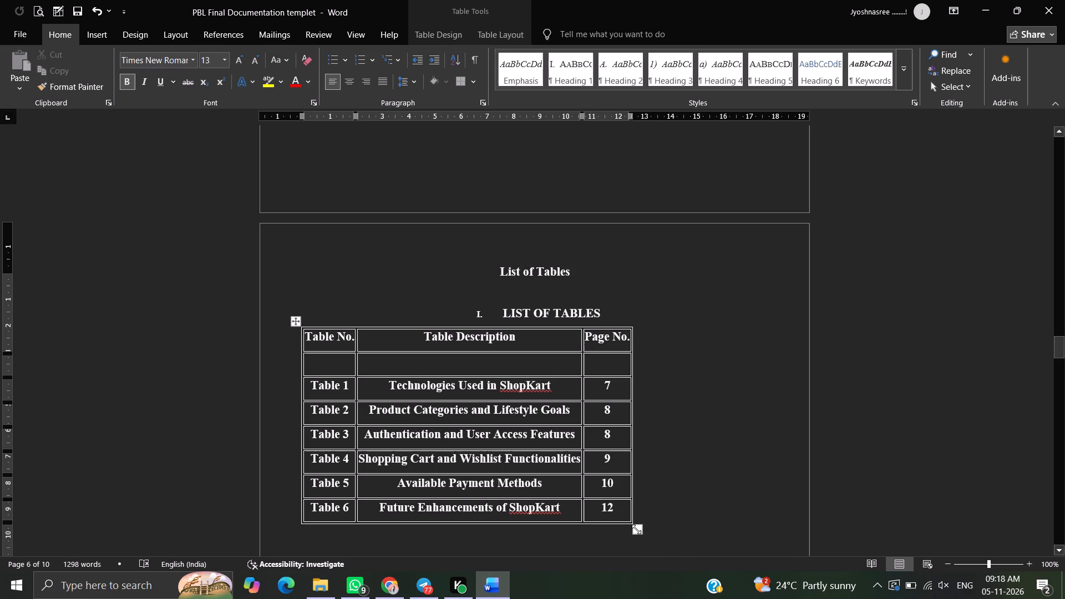
Enlarge the bordered table to span the full text width of the page, with taller rows.
drag(636, 529, 662, 186)
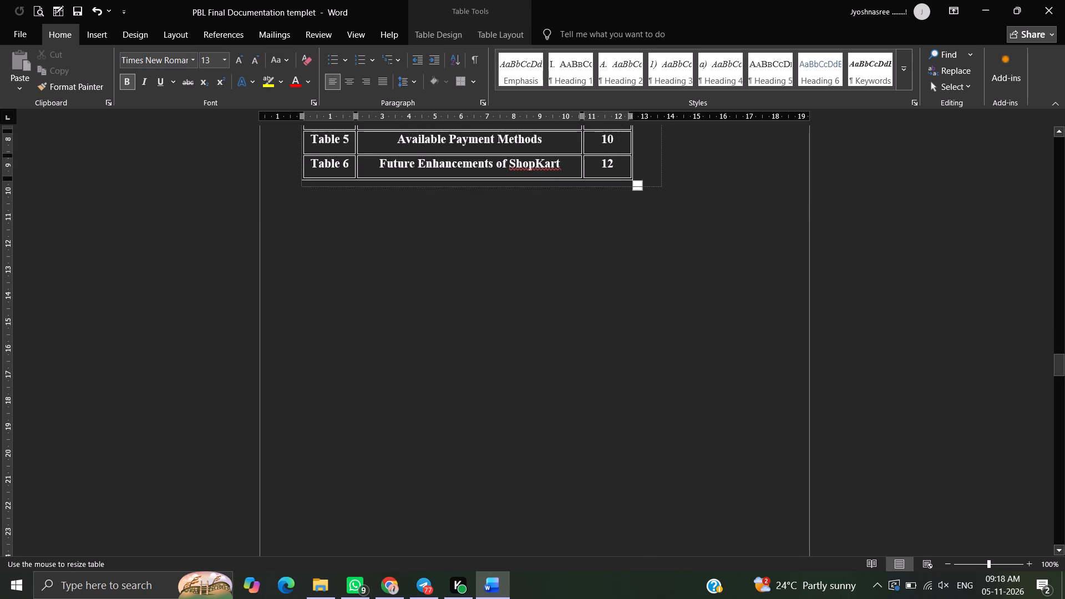
drag(662, 186, 725, 276)
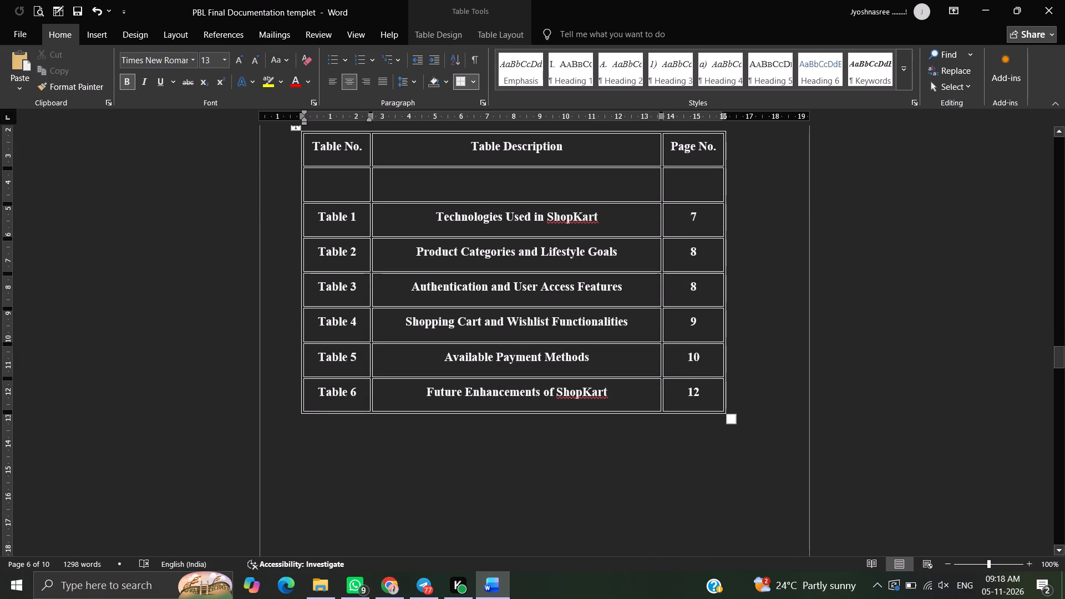
drag(732, 422, 765, 455)
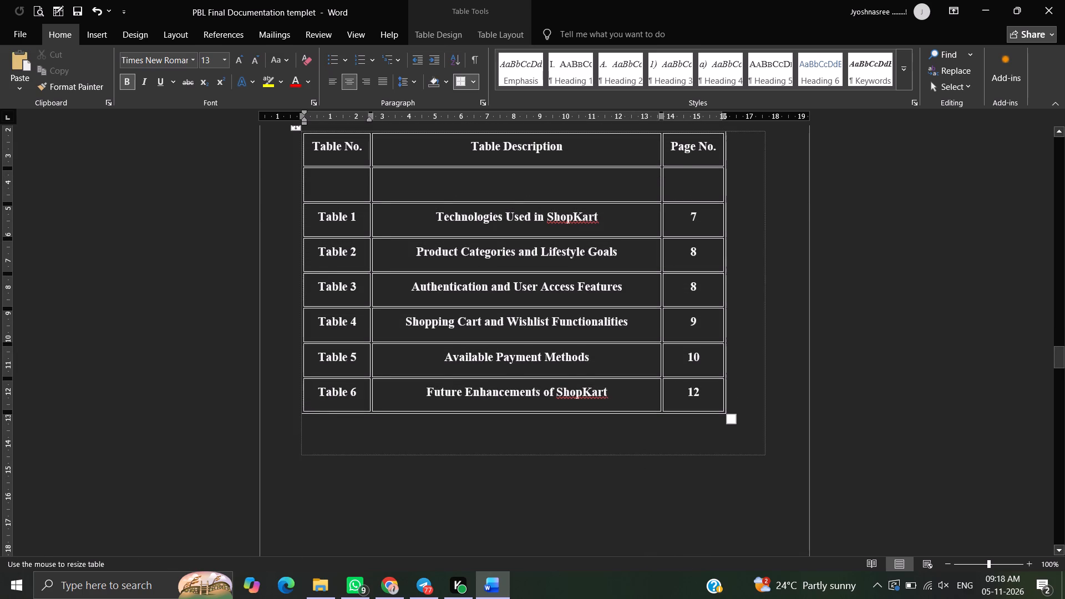
drag(765, 455, 780, 459)
Delete the pasted numbered heading "LIST OF TABLES" directly above the table, including its numbering.
scroll(780, 459, up, 4)
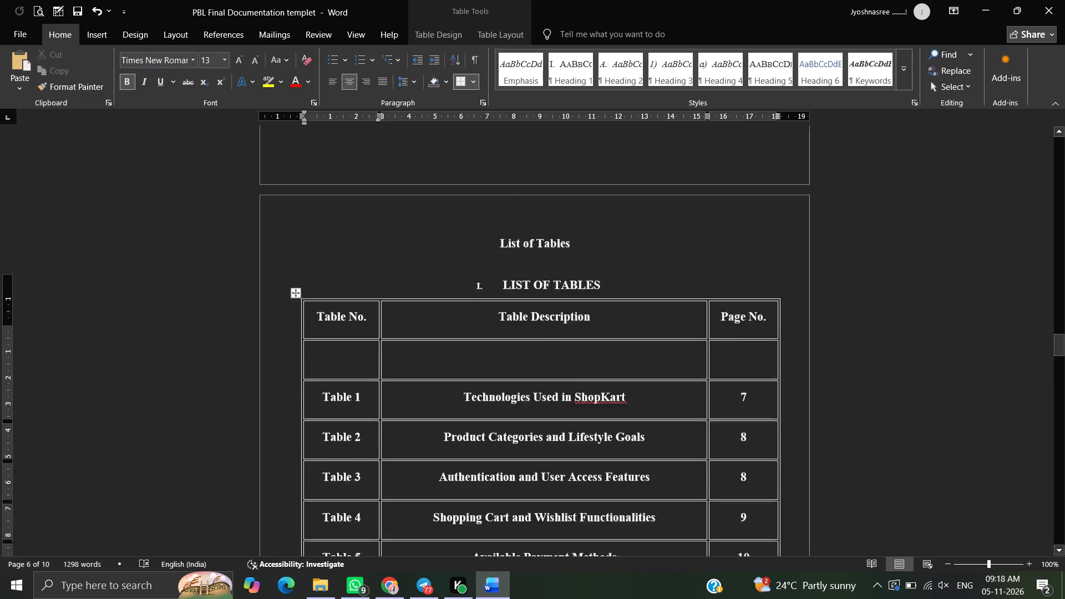
scroll(780, 459, down, 3)
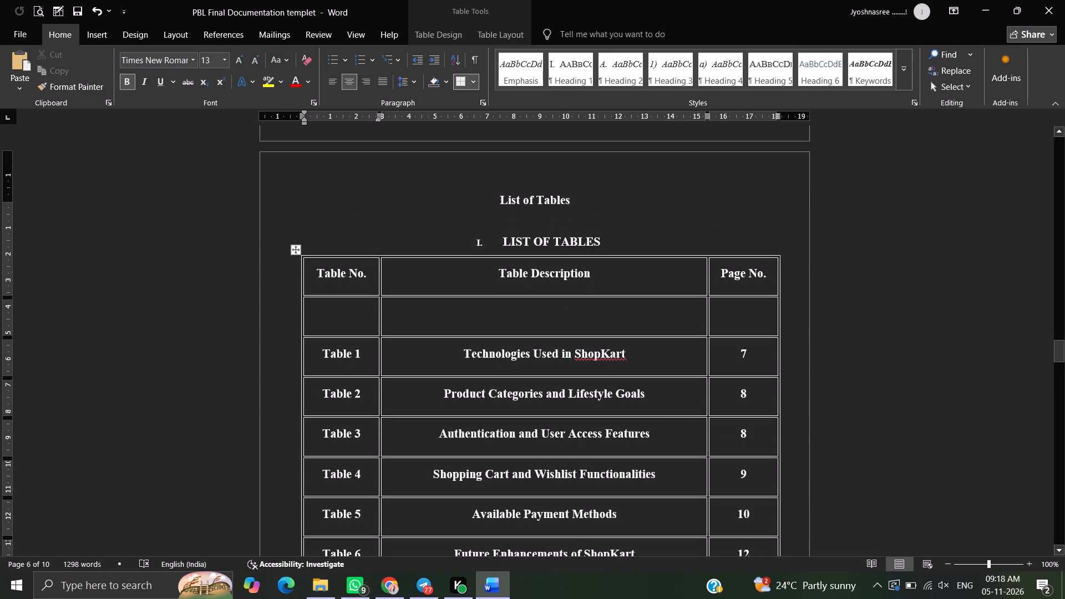
click(605, 238)
key(BackSpace)
key(BackSpace)
key(BackSpace)
key(BackSpace)
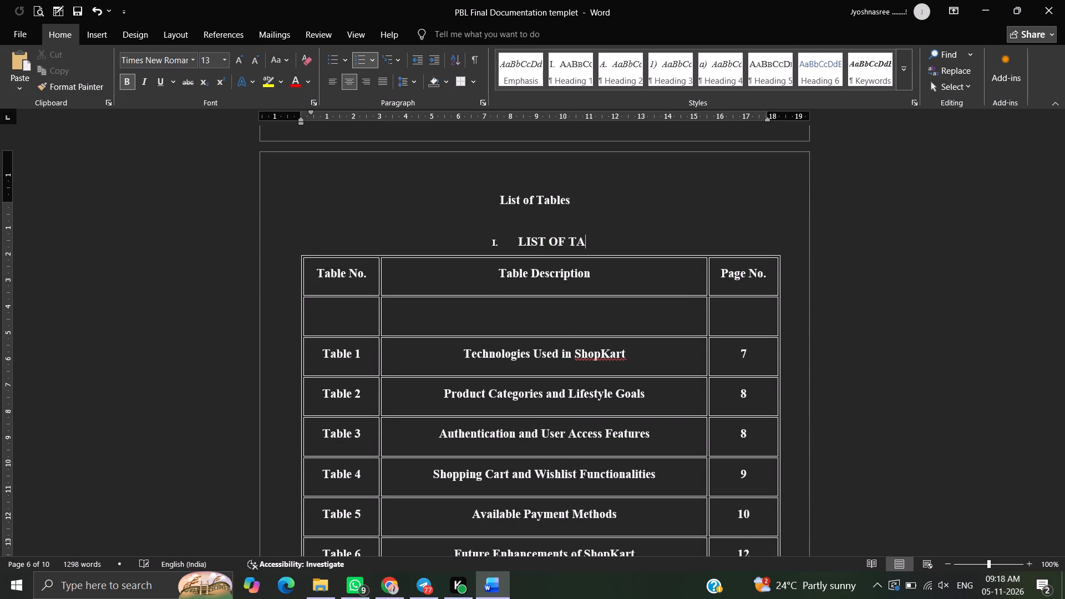
key(BackSpace)
key(BackSpace)
key(BackSpace)
key(BackSpace)
key(BackSpace)
key(BackSpace)
key(BackSpace)
key(BackSpace)
key(BackSpace)
key(BackSpace)
key(BackSpace)
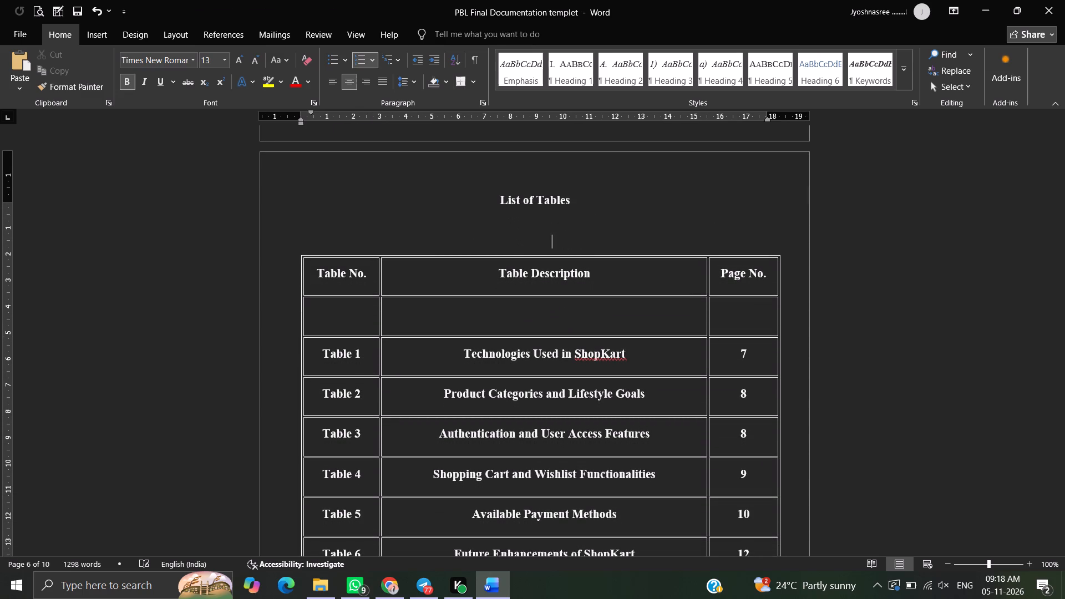
key(BackSpace)
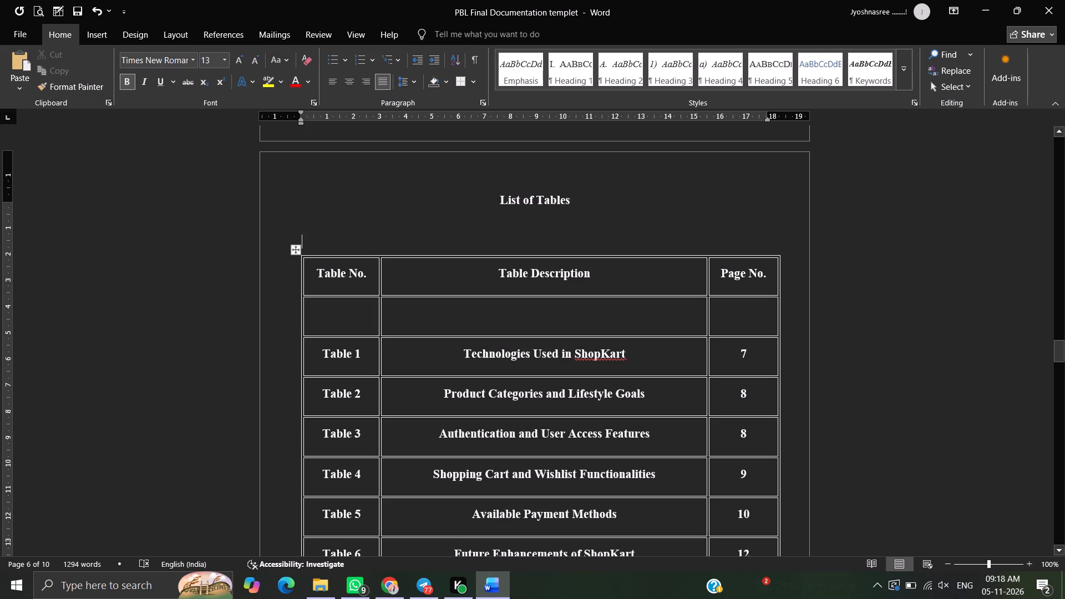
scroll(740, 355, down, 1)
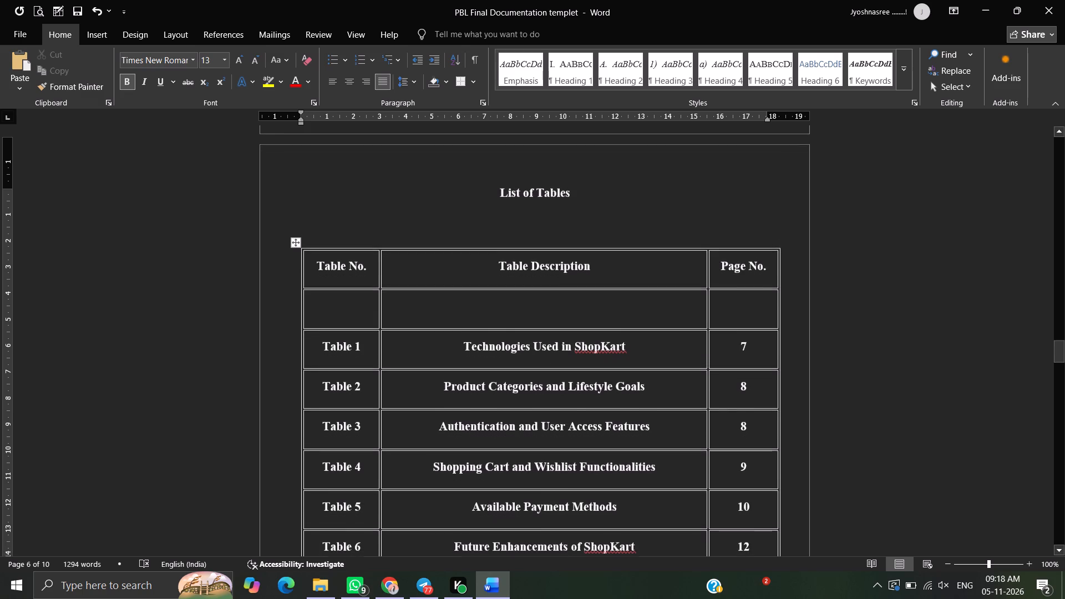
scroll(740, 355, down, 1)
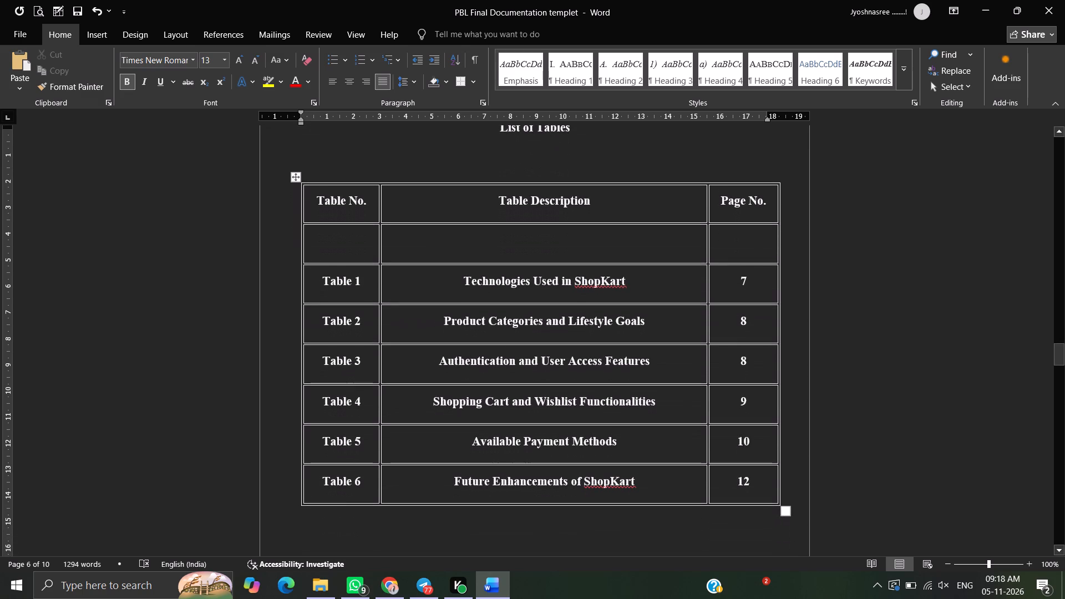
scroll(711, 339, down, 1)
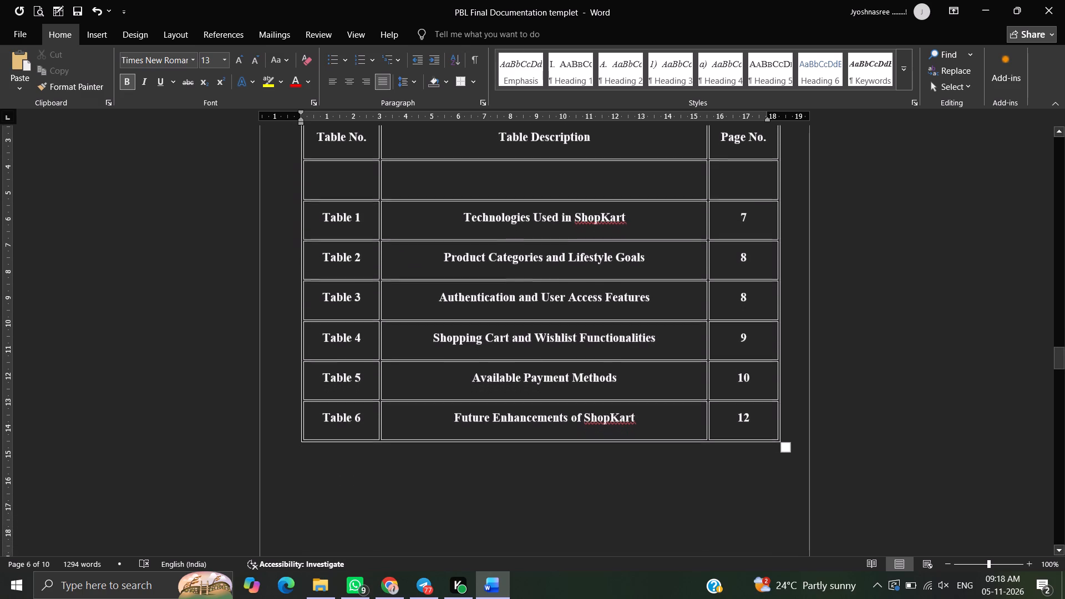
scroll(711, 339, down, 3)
key(alt+space)
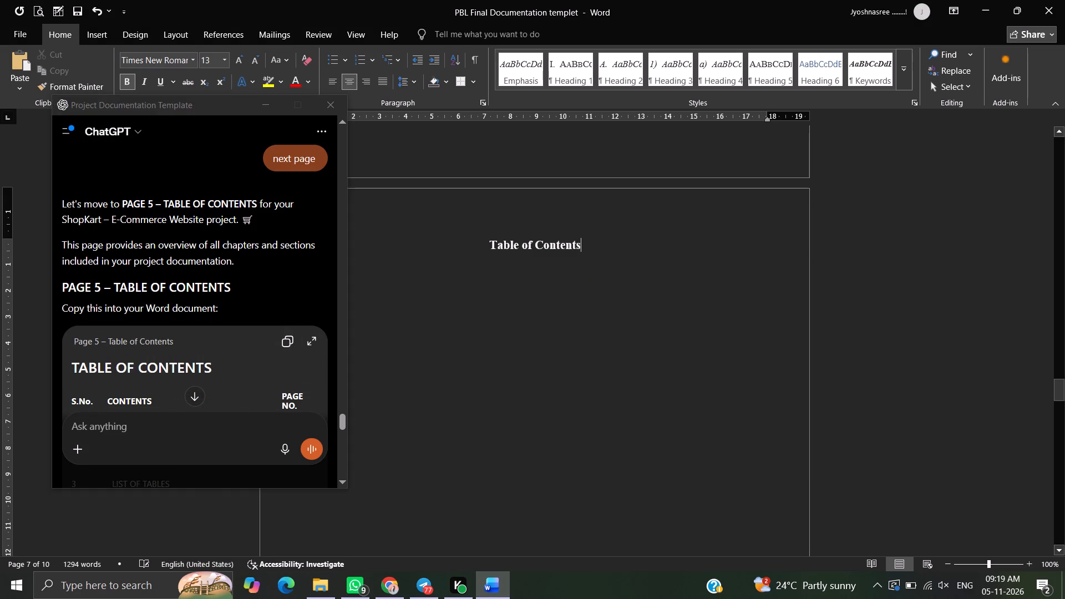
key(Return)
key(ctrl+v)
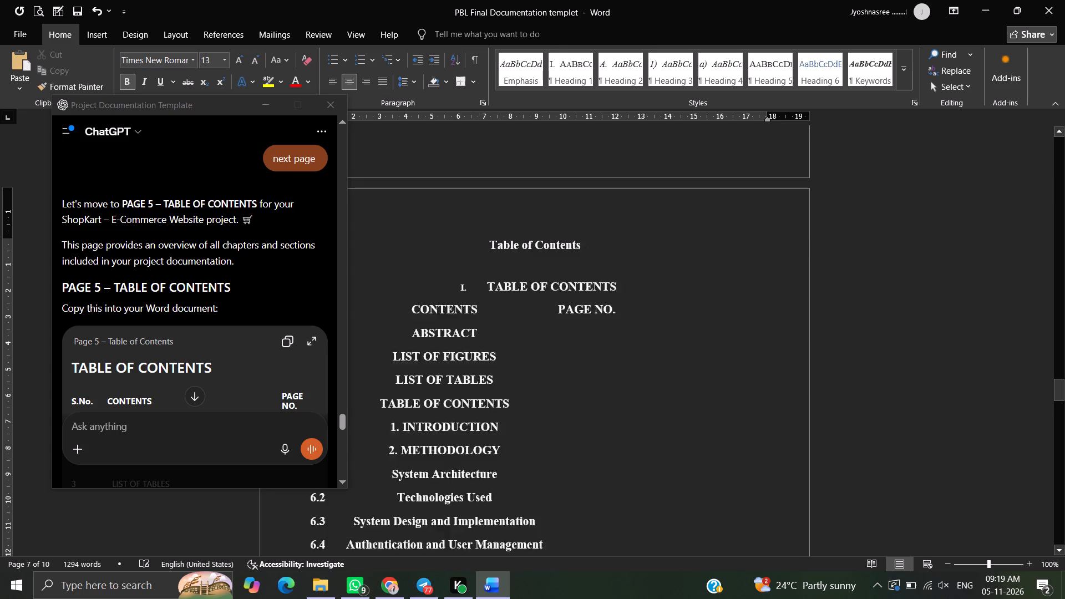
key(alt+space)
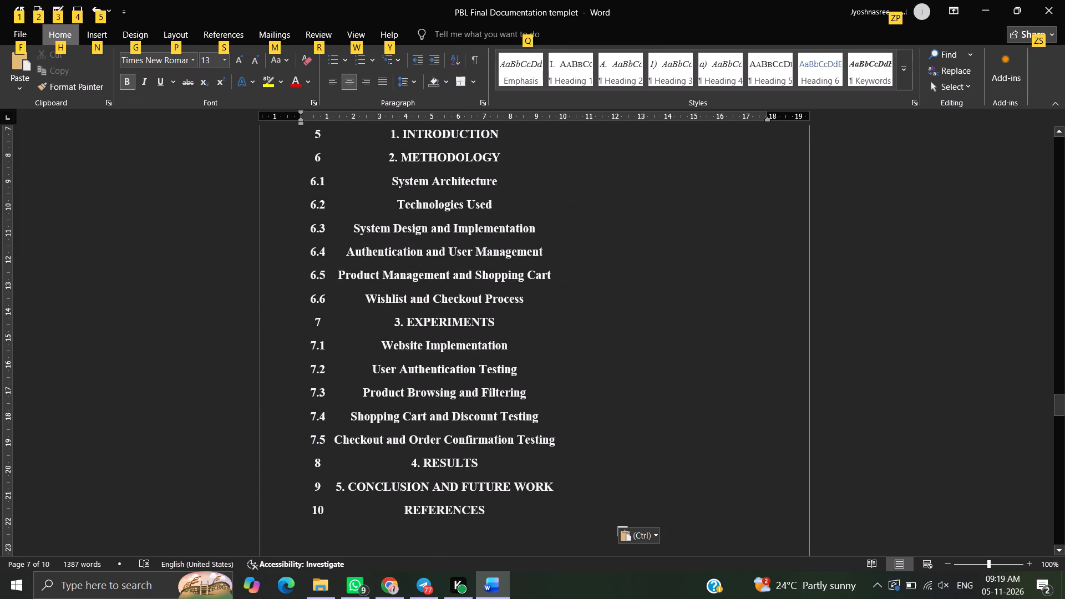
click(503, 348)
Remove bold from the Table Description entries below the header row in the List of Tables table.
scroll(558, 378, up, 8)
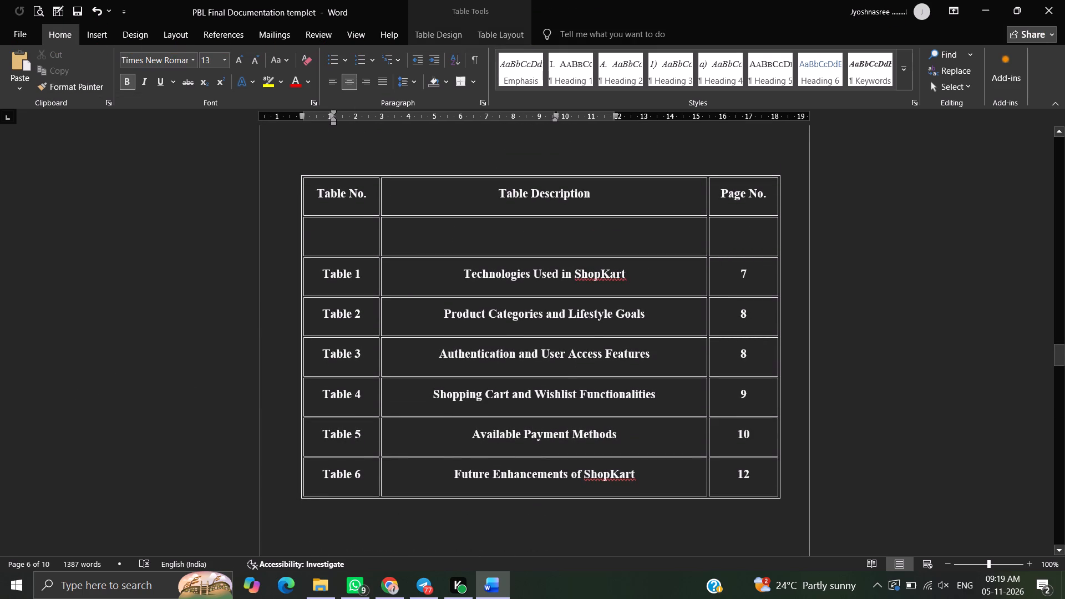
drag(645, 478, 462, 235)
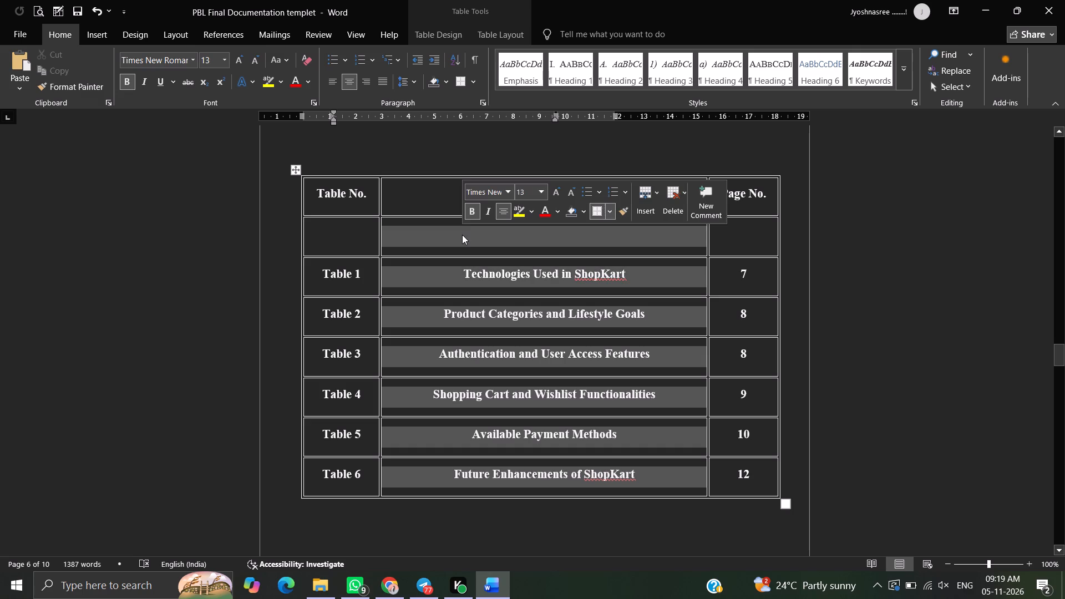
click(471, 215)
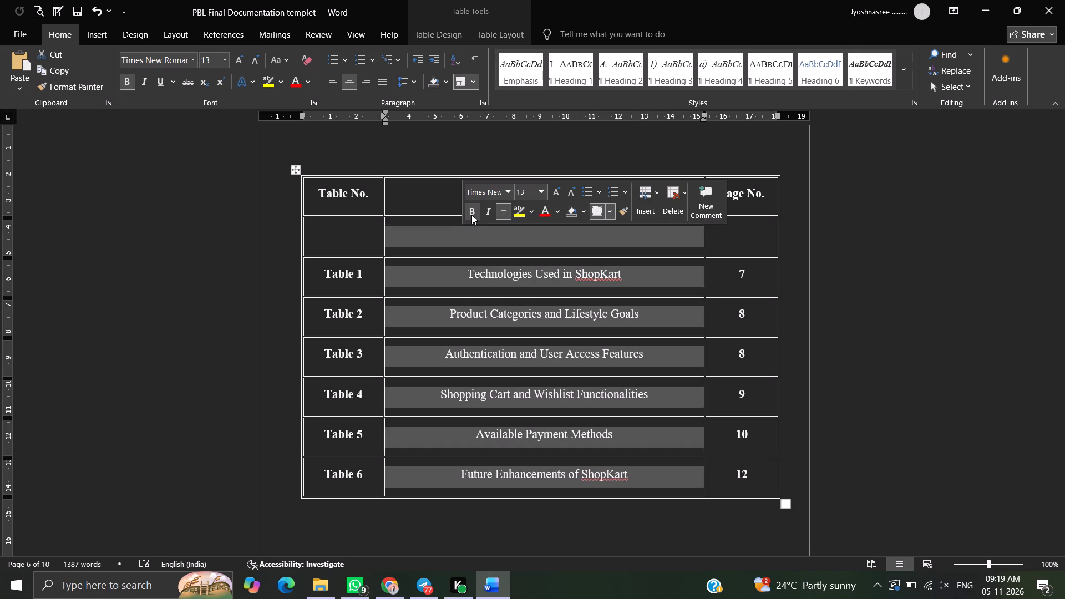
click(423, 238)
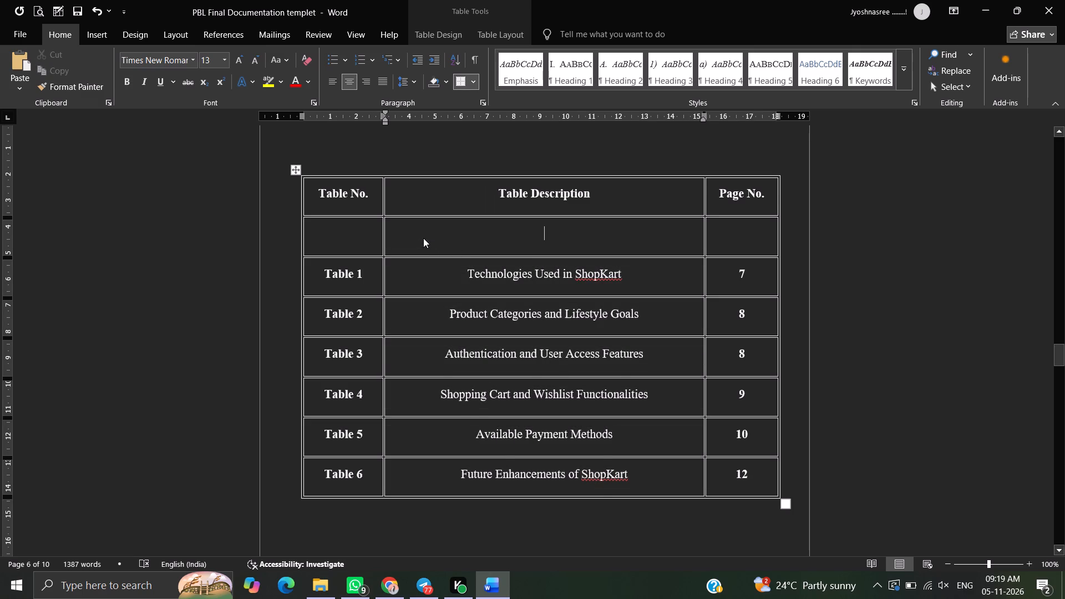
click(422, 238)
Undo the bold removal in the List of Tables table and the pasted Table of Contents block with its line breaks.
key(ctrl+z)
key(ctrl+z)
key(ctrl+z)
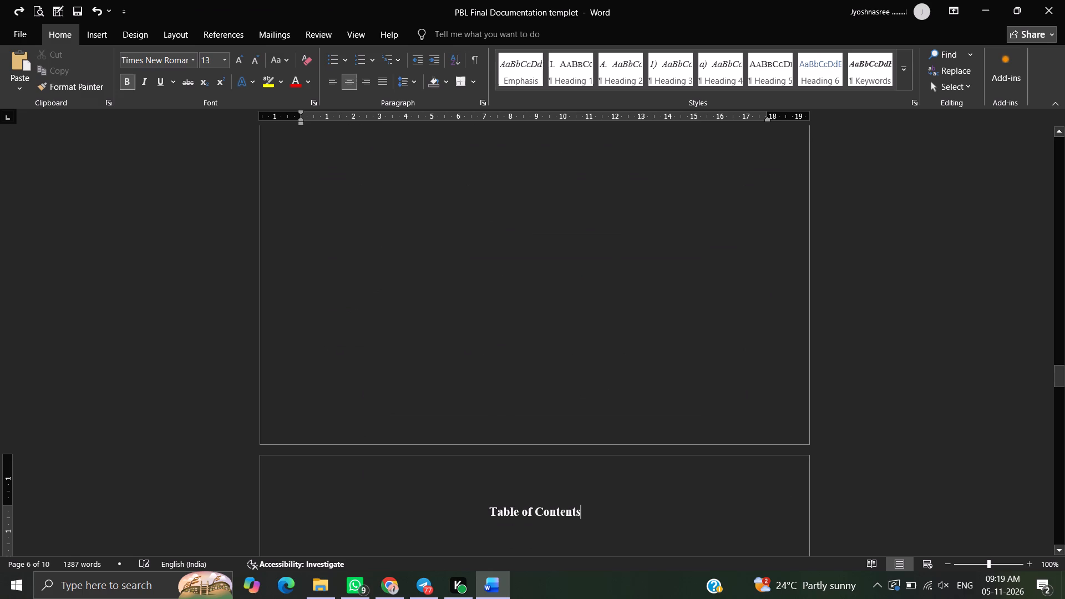
Undo the deletion of the numbered heading "LIST OF TABLES" above the table.
key(ctrl+z)
key(ctrl+z)
key(ctrl+z)
key(ctrl+z)
key(ctrl+z)
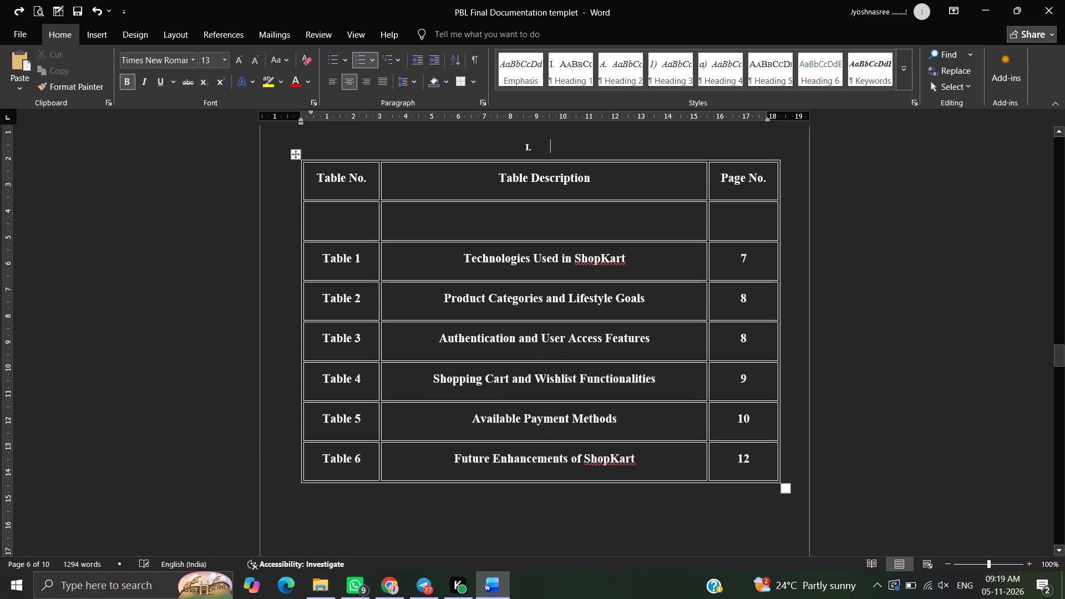
key(ctrl+z)
key(ctrl+z)
key(ctrl+z)
key(ctrl+z)
key(ctrl+z)
key(ctrl+z)
key(ctrl+z)
key(ctrl+z)
key(ctrl+z)
key(ctrl+z)
key(ctrl+z)
key(ctrl+z)
key(ctrl+z)
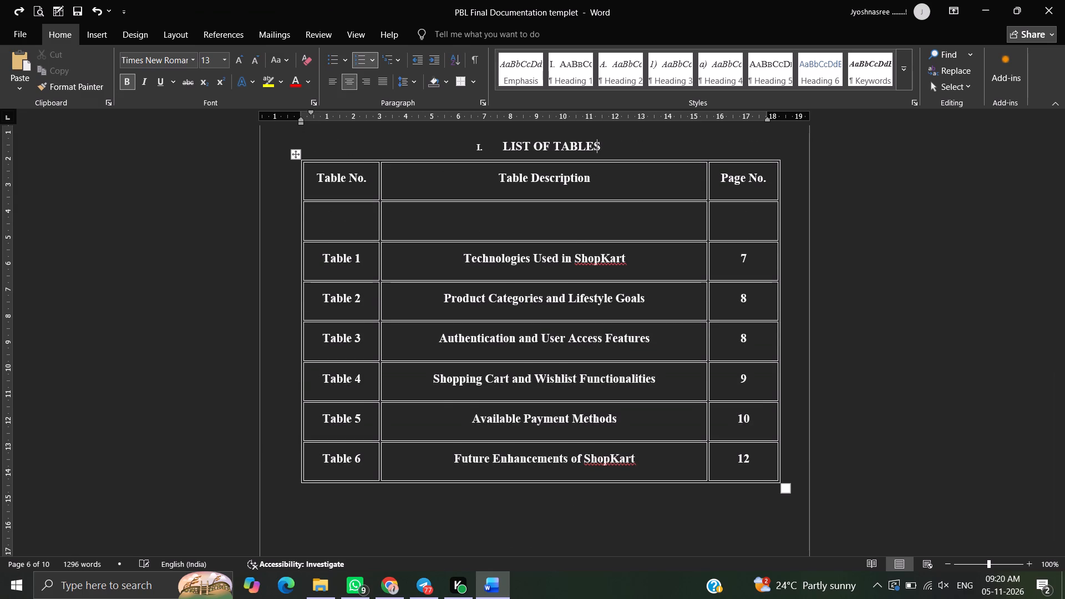
Undo the enlargement and all the borders of the List of Tables table.
key(ctrl+z)
key(ctrl+z)
key(ctrl+z)
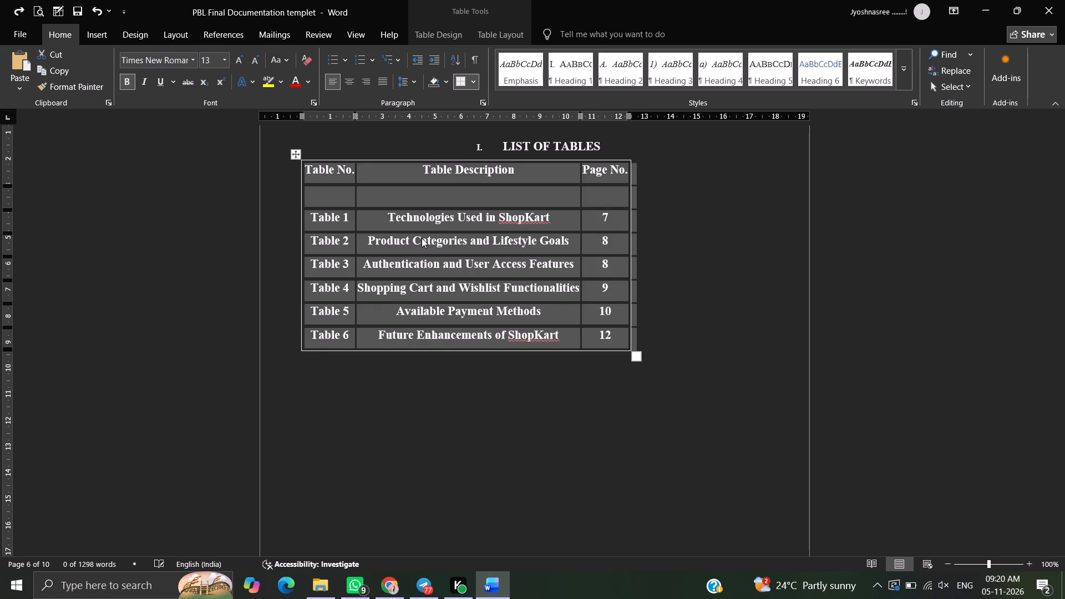
key(ctrl+z)
key(ctrl+z)
key(ctrl+z)
key(ctrl+z)
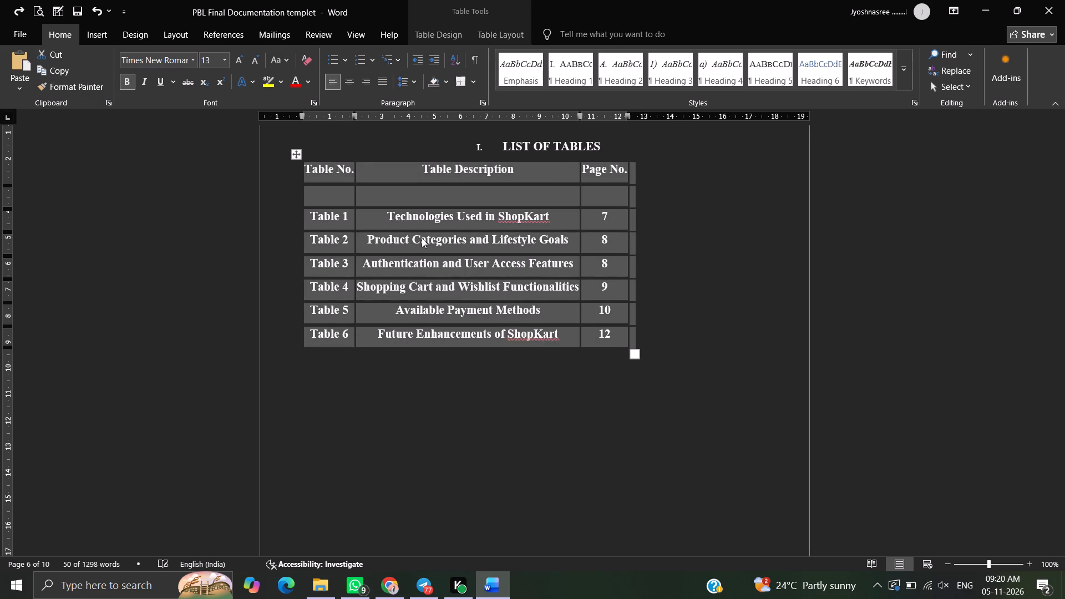
Undo the insertion of the blank row below the header row of the List of Tables table.
key(ctrl+z)
key(ctrl+z)
key(ctrl+z)
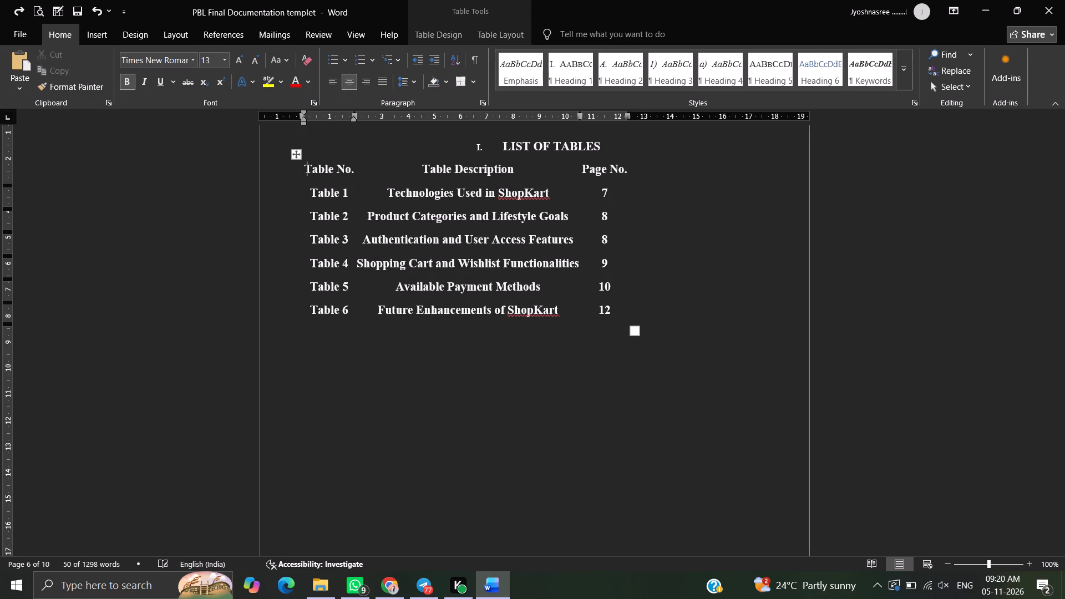
Apply all borders to the whole List of Tables table and enlarge it to about the full text width with taller rows.
click(298, 154)
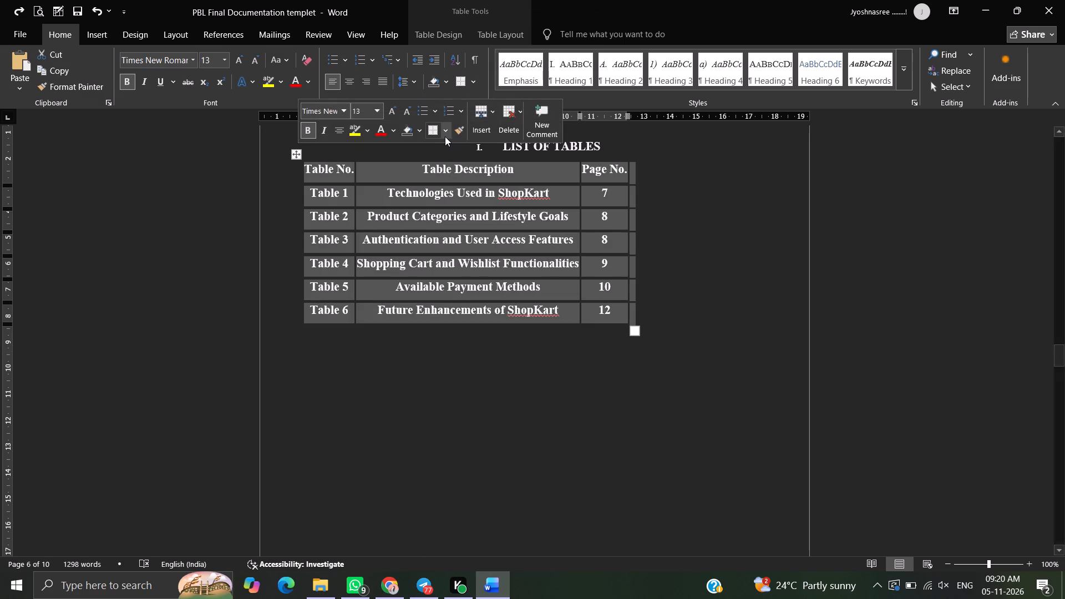
click(444, 136)
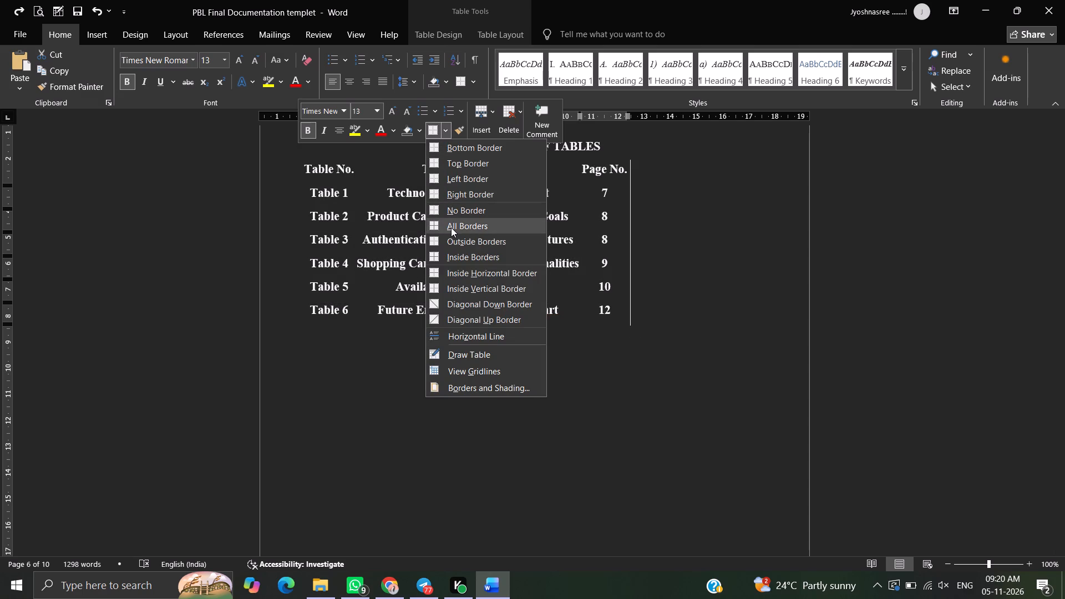
click(451, 227)
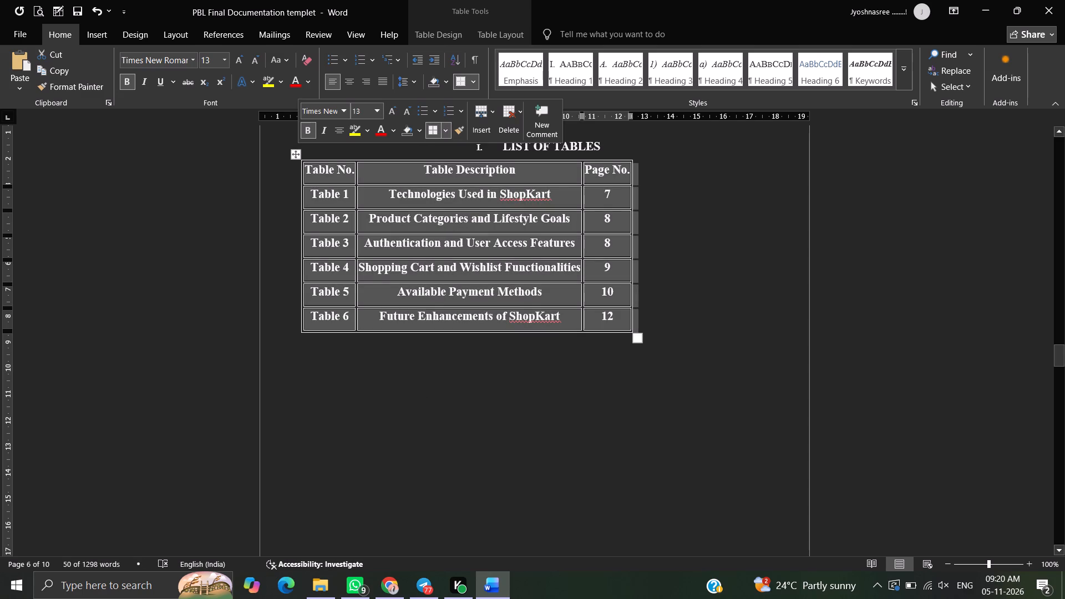
drag(638, 338, 762, 469)
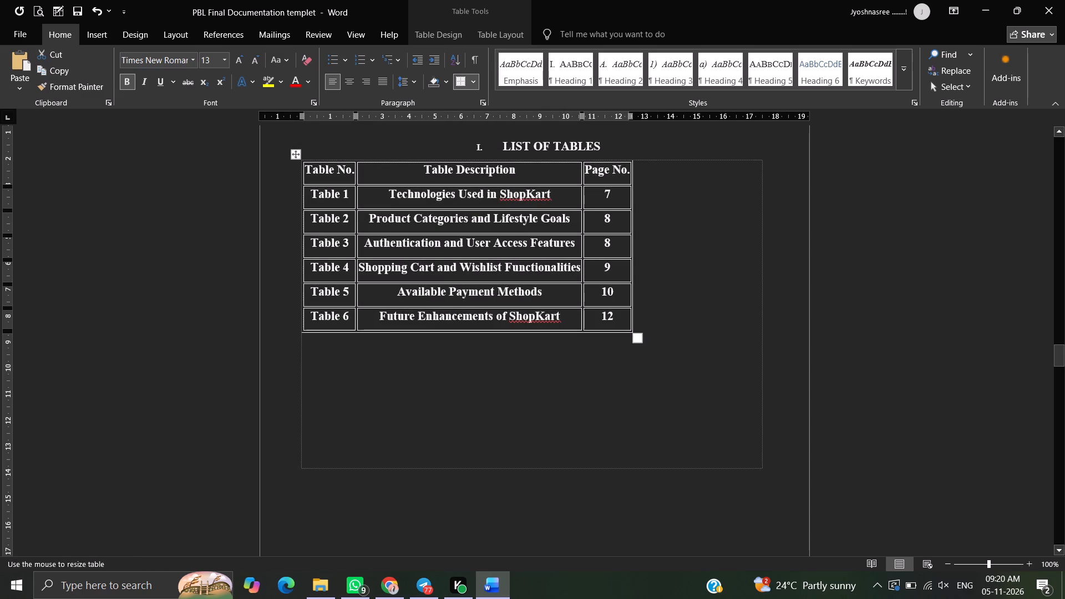
drag(762, 469, 782, 521)
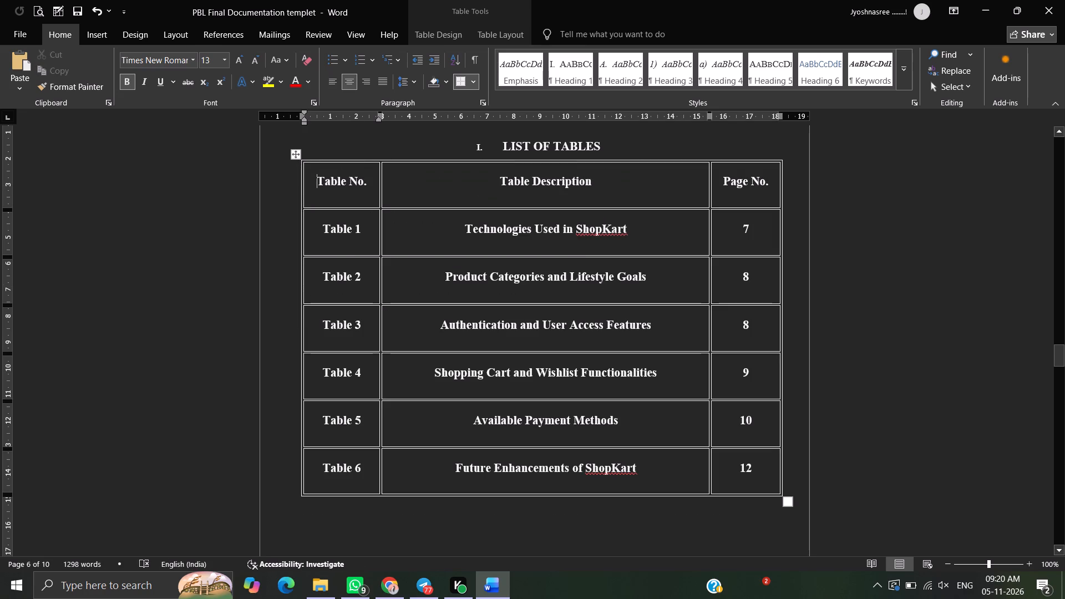
Remove bold from the six Table Description entries below the header row, Technologies Used in ShopKart through Future Enhancements of ShopKart.
drag(458, 224, 615, 476)
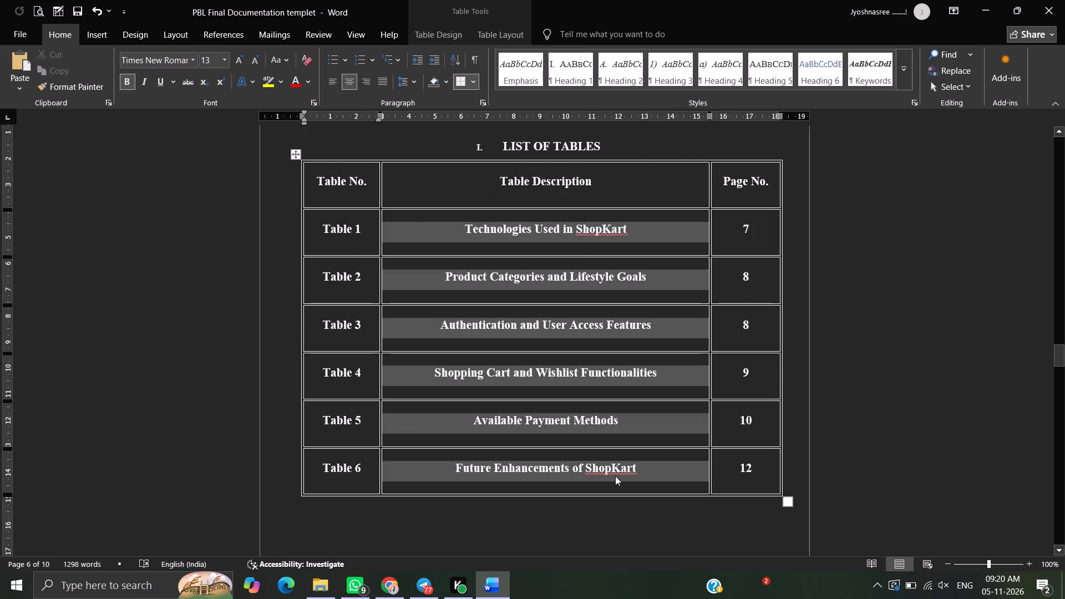
click(623, 451)
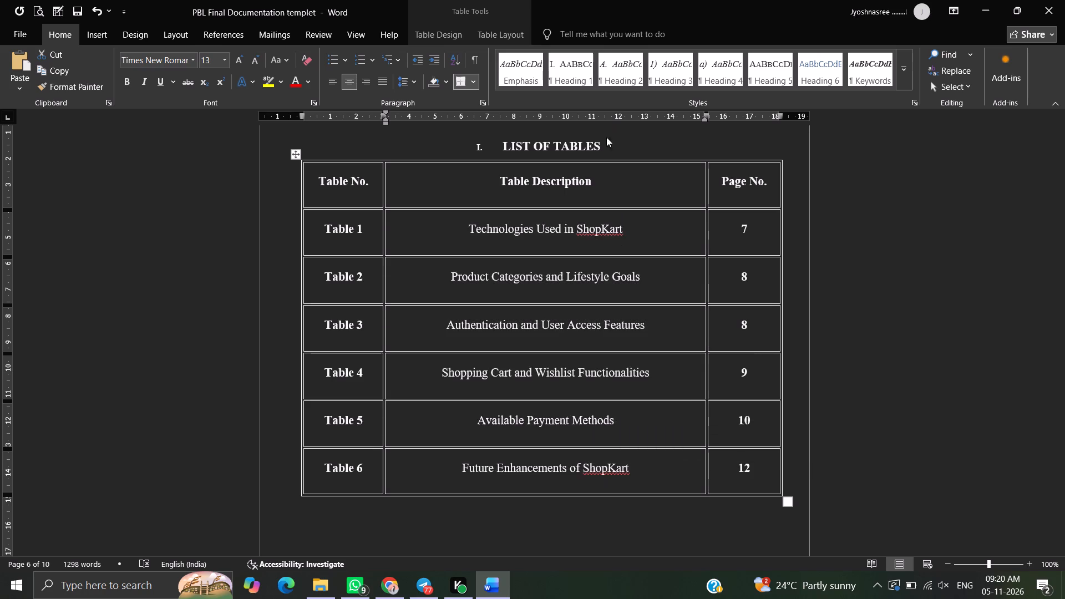
Delete the duplicate numbered heading "LIST OF TABLES" directly above the table.
drag(604, 144, 470, 144)
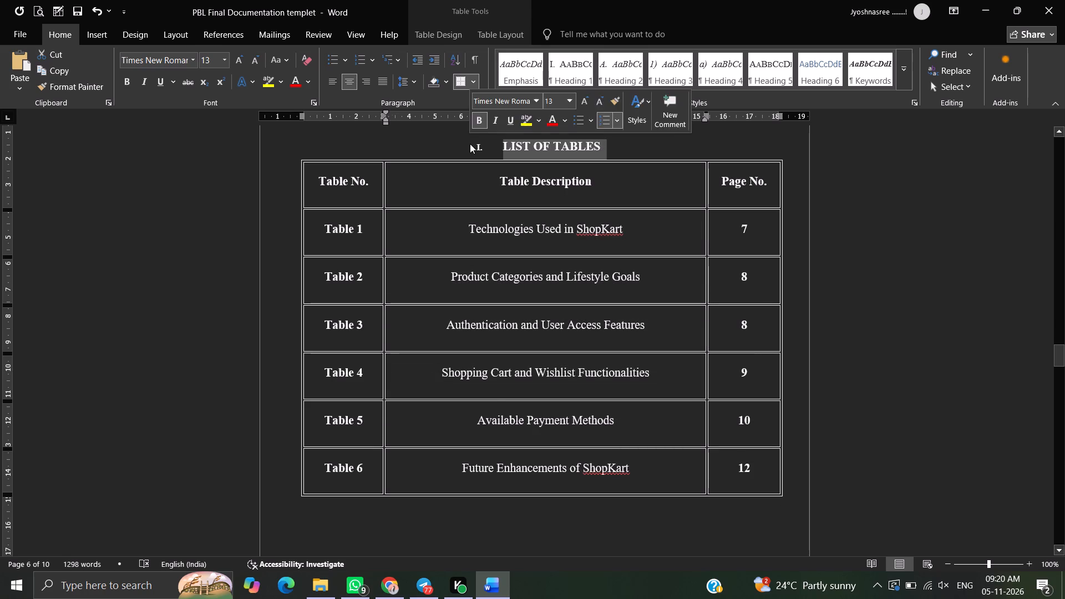
key(BackSpace)
key(BackSpace)
key(BackSpace)
Paste the copied Table of Contents content on a new line below the "Table of Contents" page heading.
scroll(470, 144, right, 1)
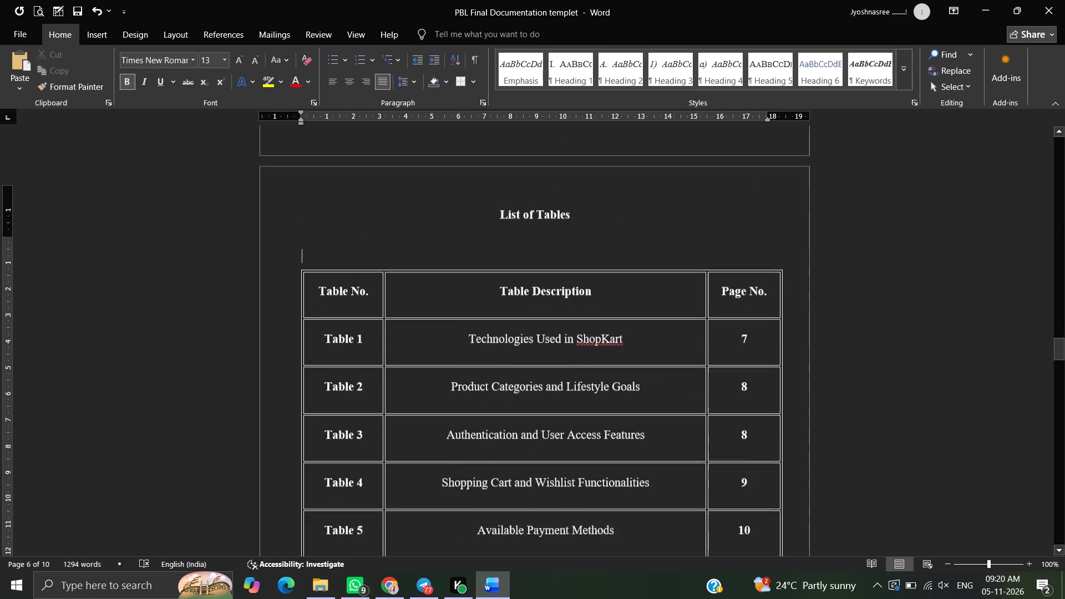
scroll(470, 144, right, 1)
scroll(470, 144, down, 8)
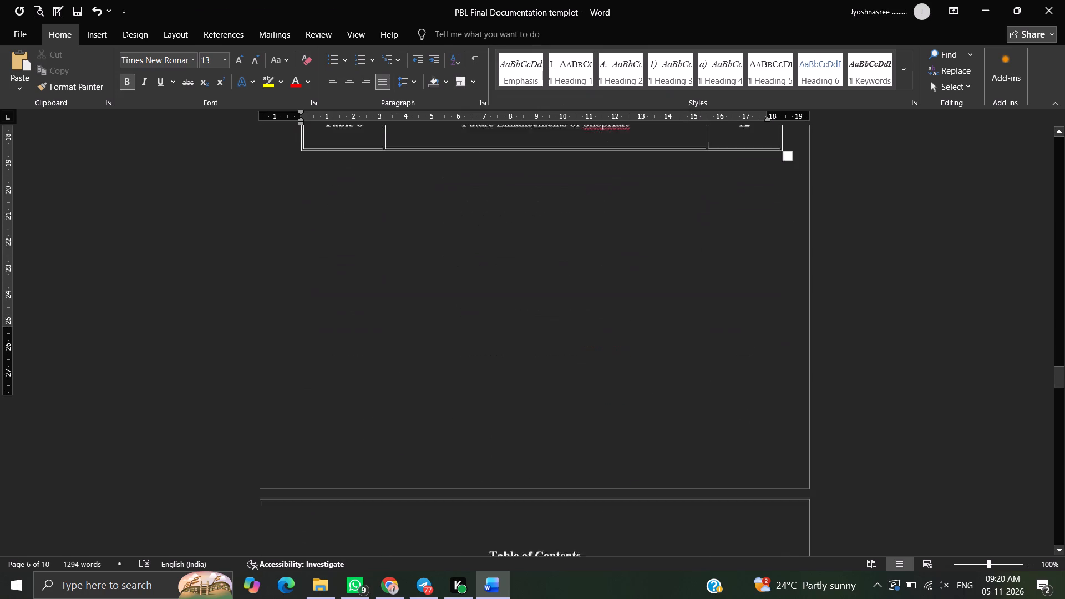
scroll(470, 144, down, 3)
click(499, 239)
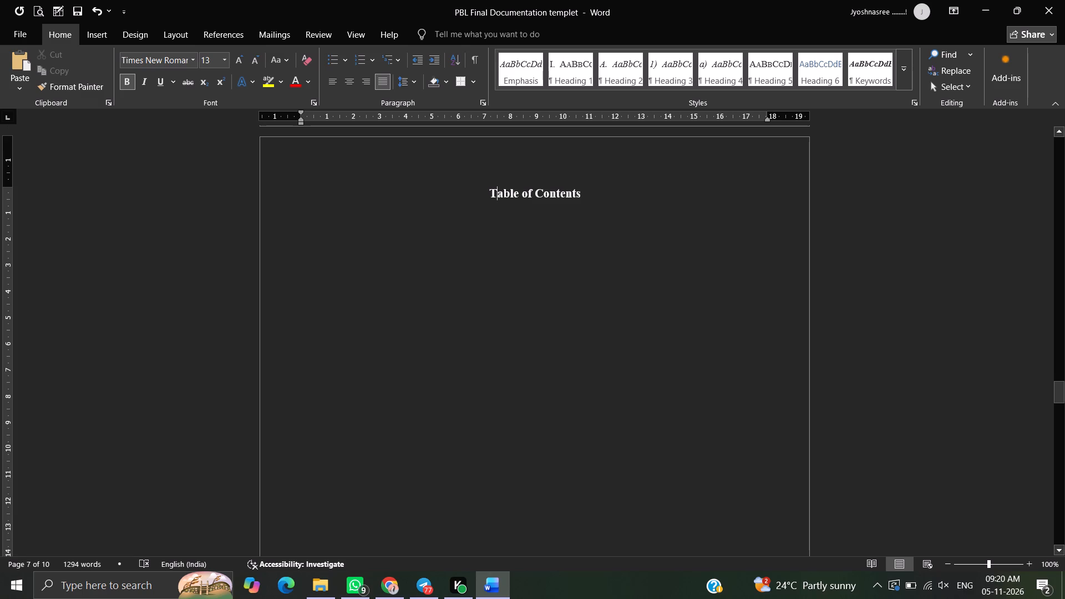
click(585, 192)
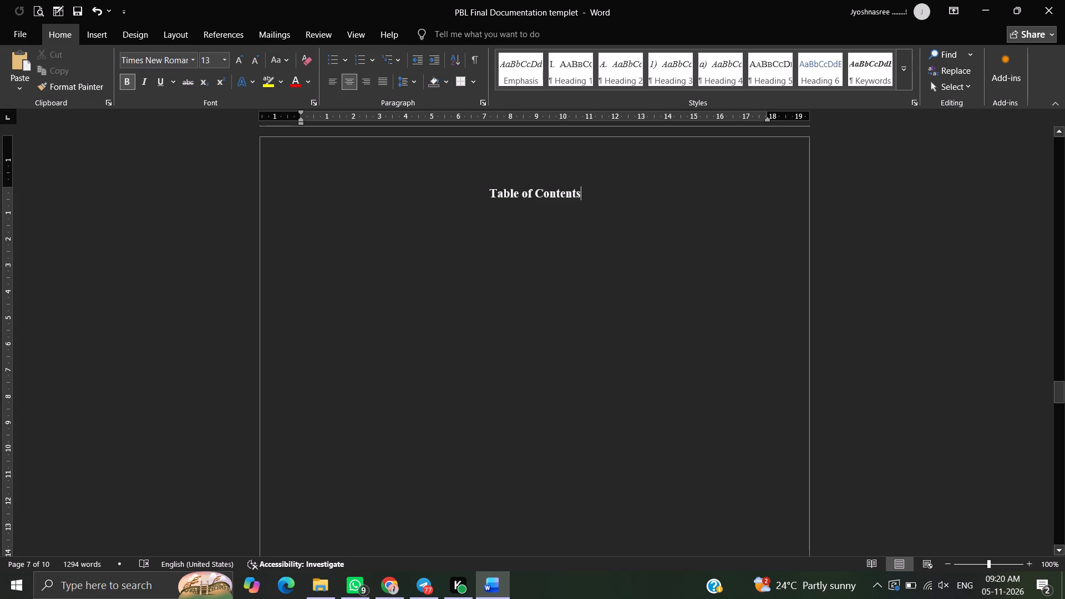
key(Return)
key(ctrl+v)
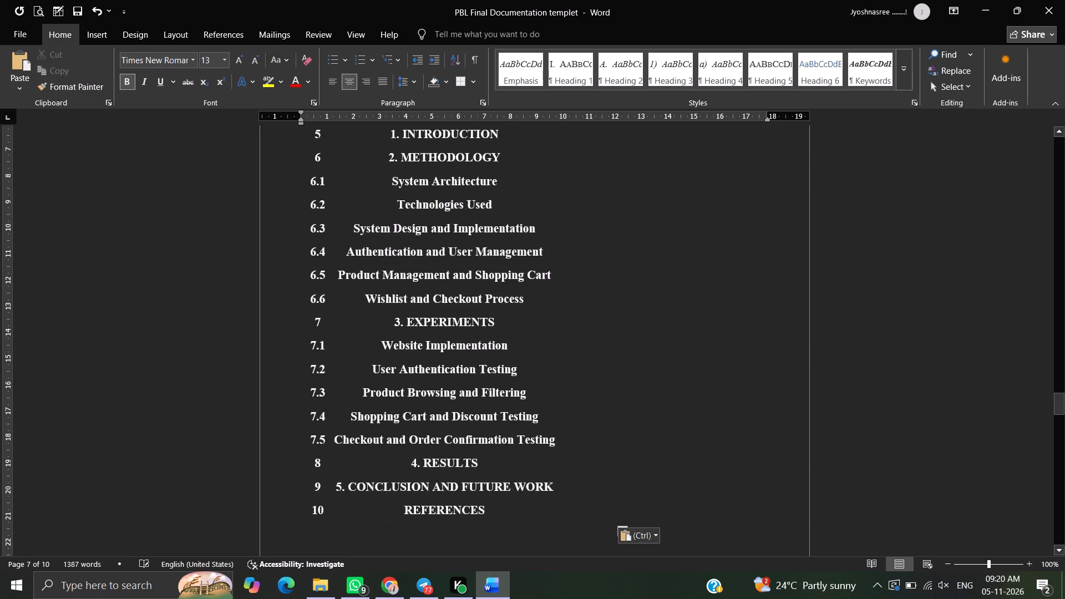
Delete the duplicate numbered heading "TABLE OF CONTENTS" above the pasted table.
scroll(585, 192, up, 3)
drag(617, 200, 618, 199)
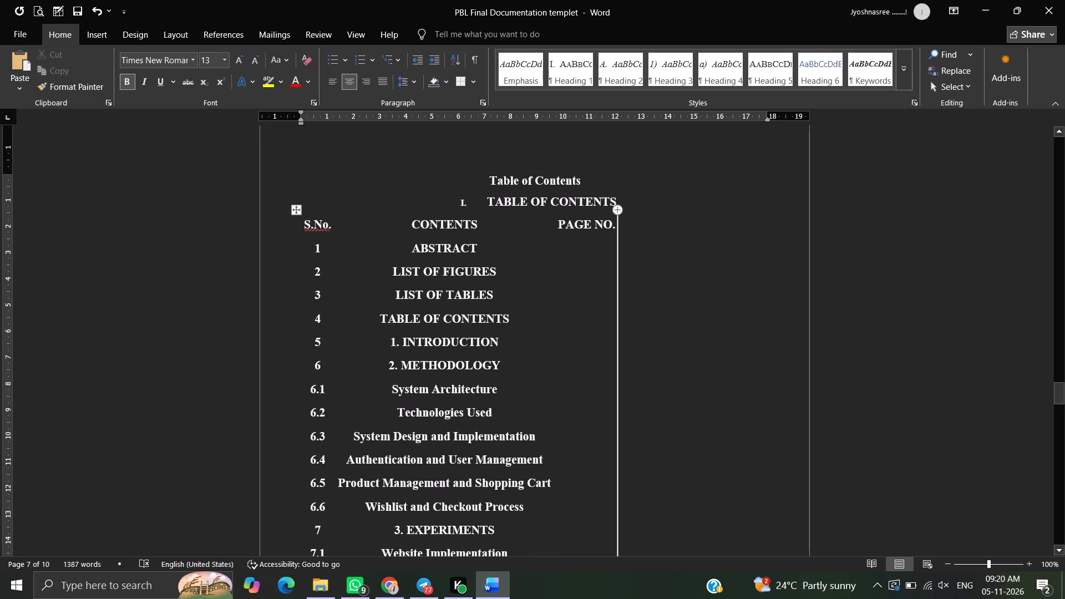
drag(618, 199, 445, 200)
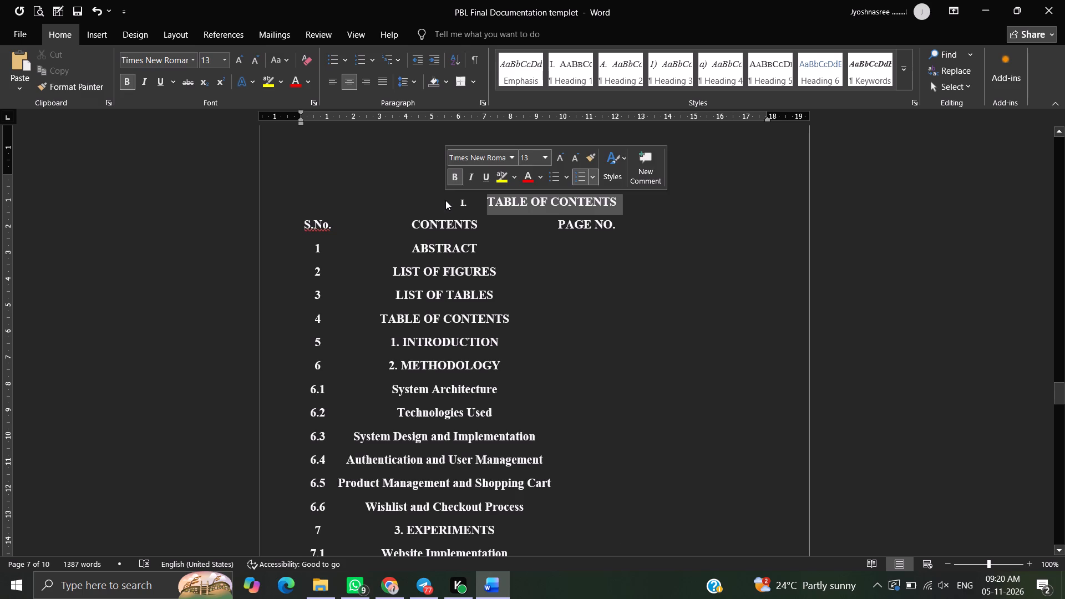
key(BackSpace)
key(BackSpace)
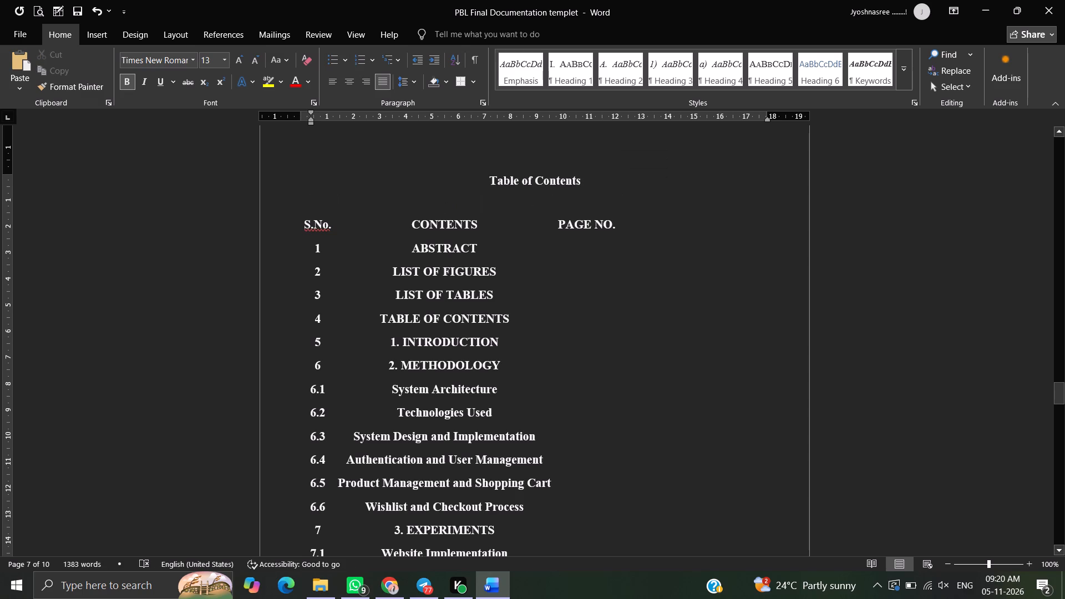
Apply all borders to the whole Table of Contents table.
click(293, 212)
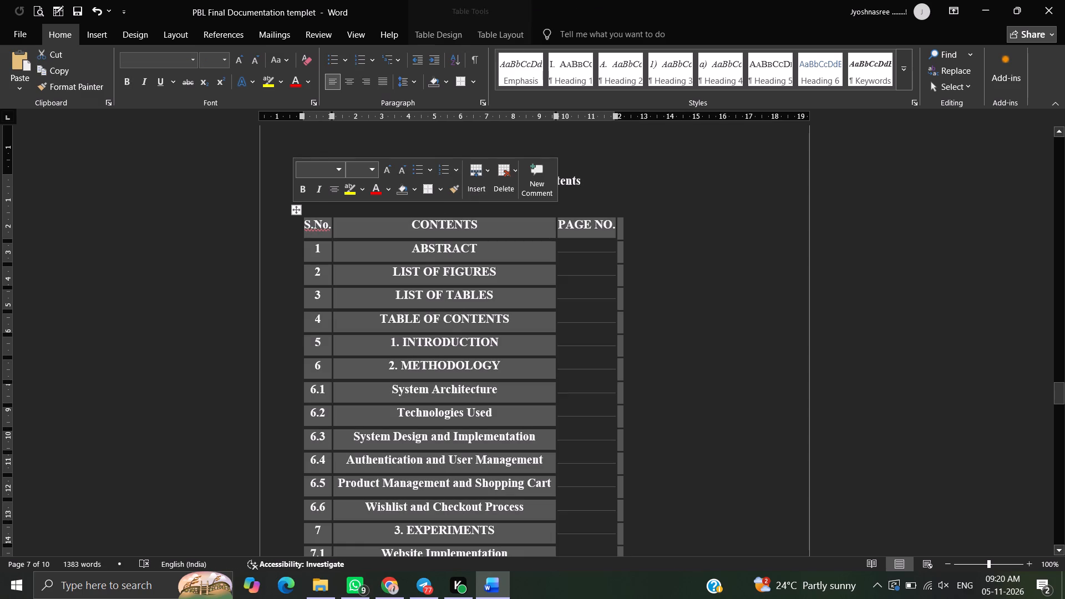
click(439, 189)
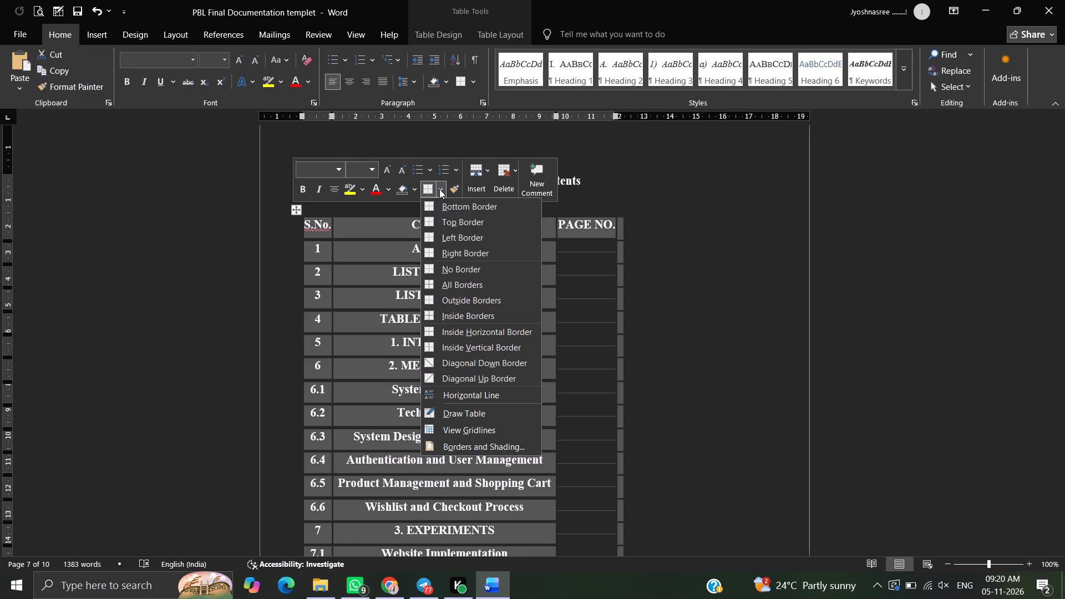
click(445, 284)
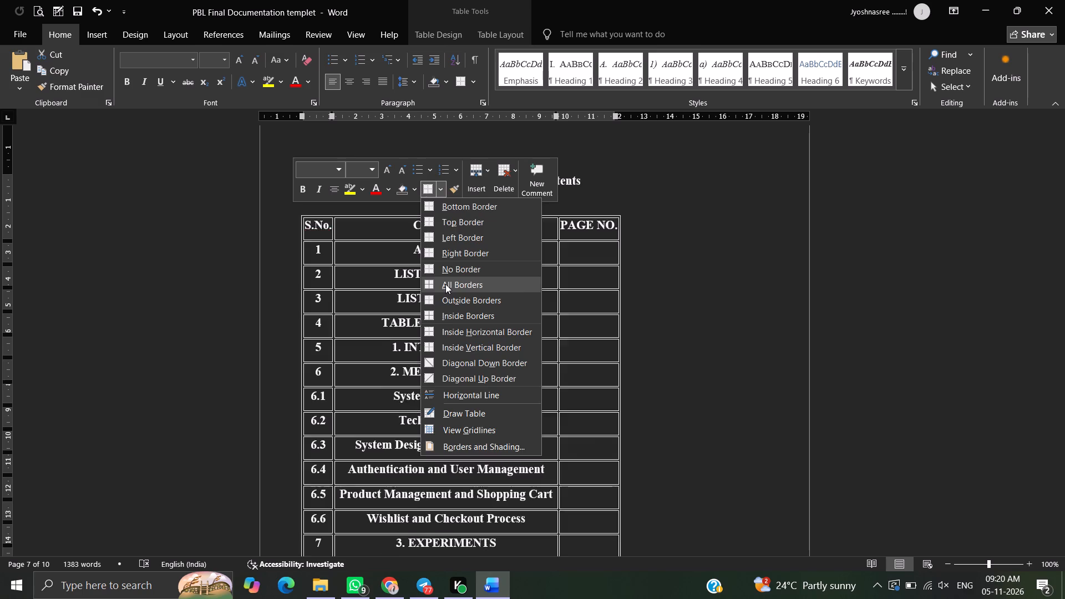
Remove bold from all CONTENTS column entries below the header row, from ABSTRACT to REFERENCES.
scroll(520, 339, down, 6)
scroll(520, 339, up, 3)
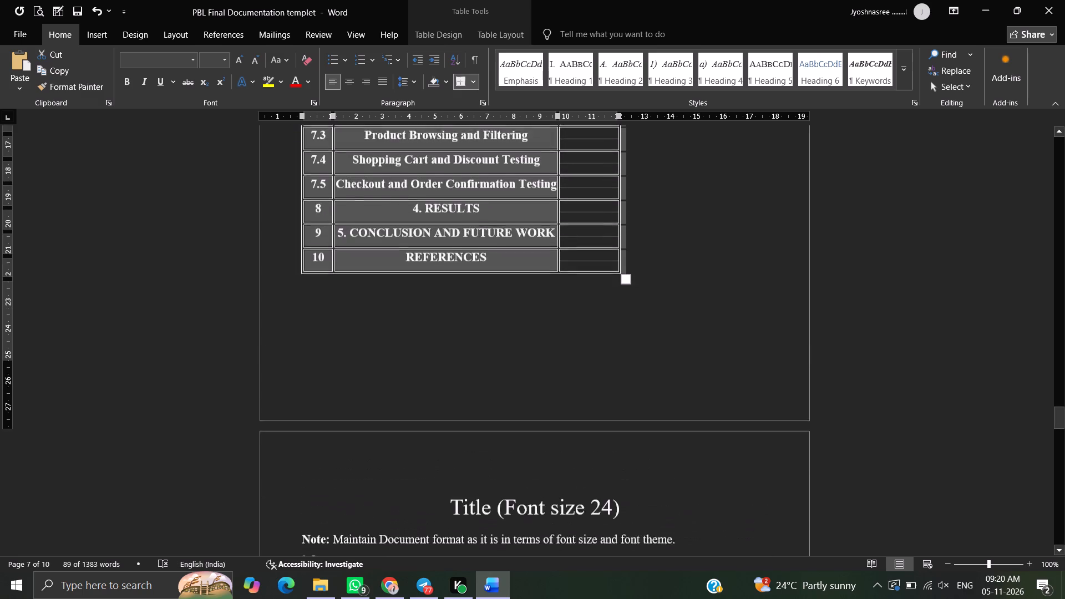
scroll(520, 339, up, 6)
scroll(520, 339, down, 1)
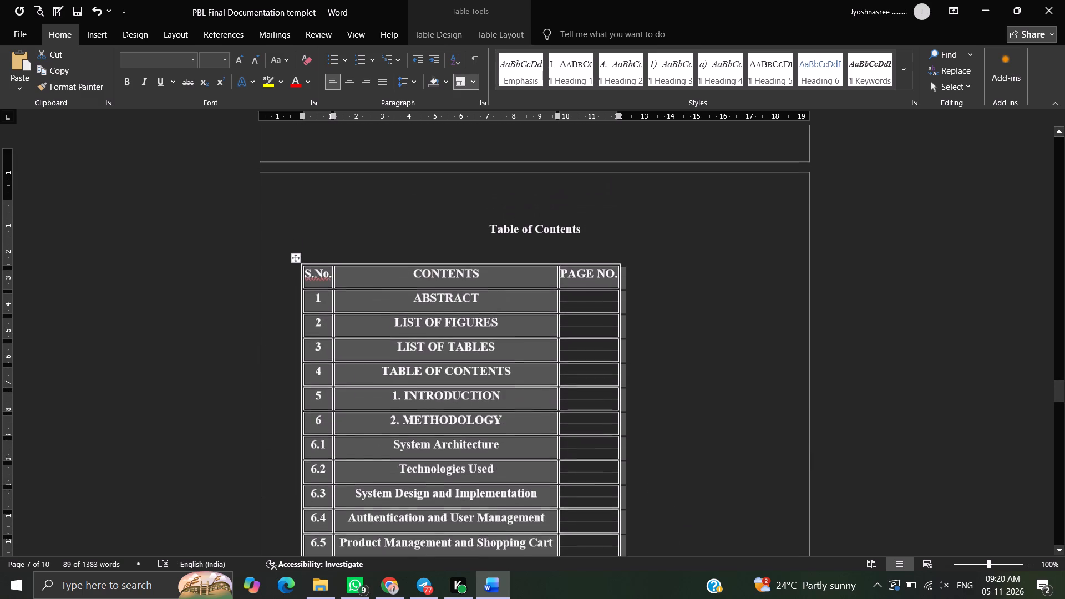
scroll(520, 339, down, 1)
click(377, 251)
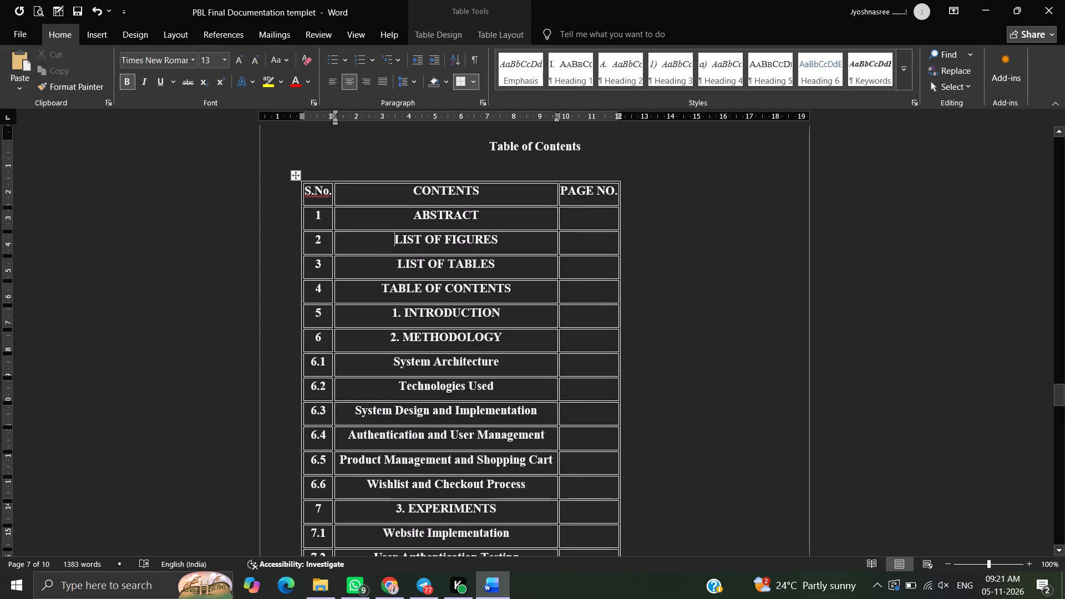
drag(384, 211, 493, 586)
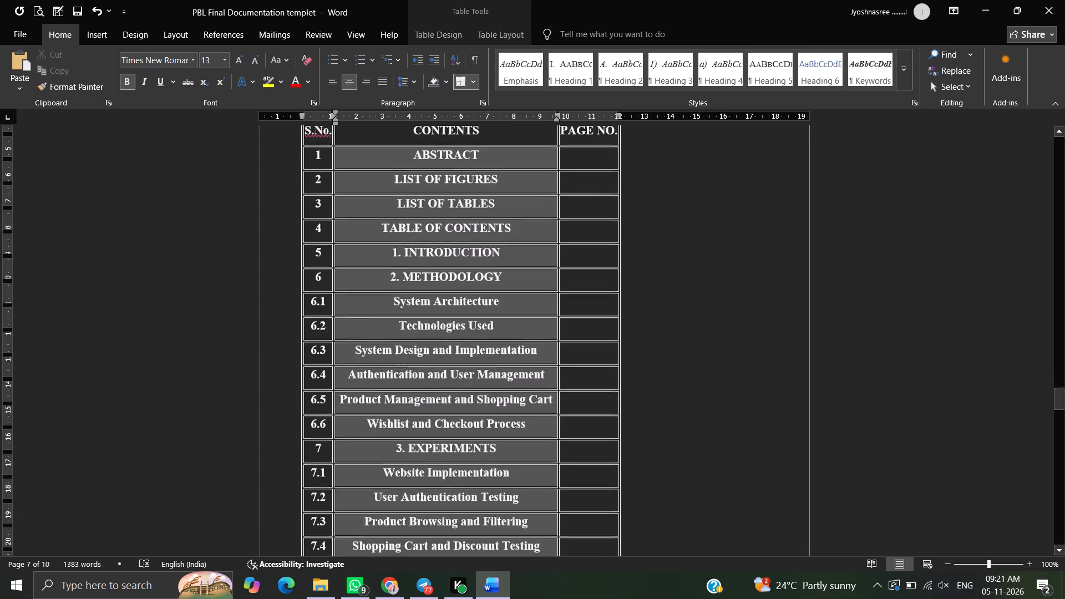
drag(493, 586, 461, 385)
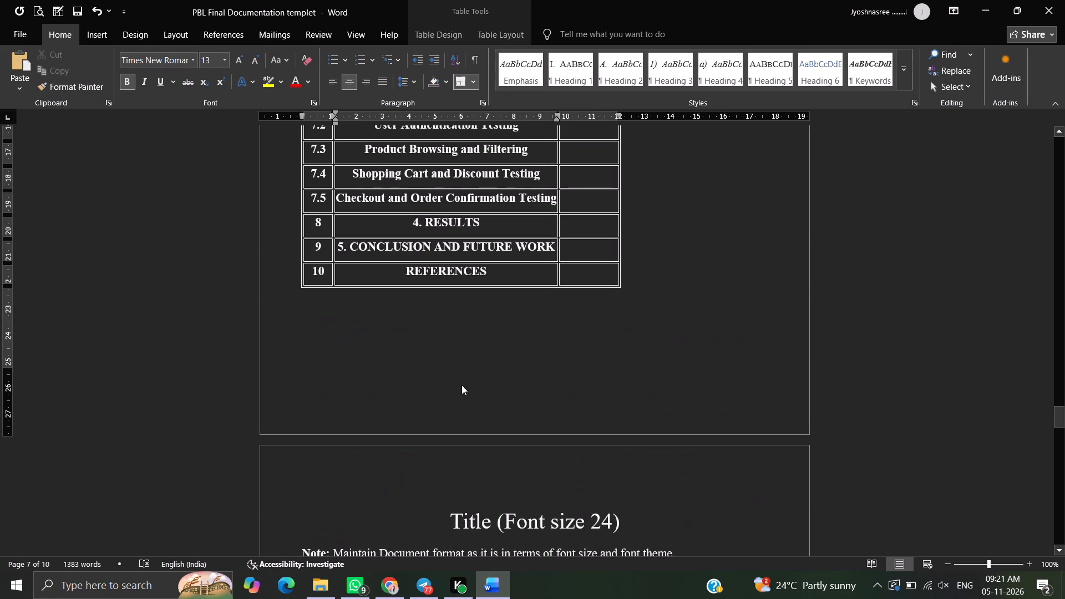
drag(461, 385, 509, 275)
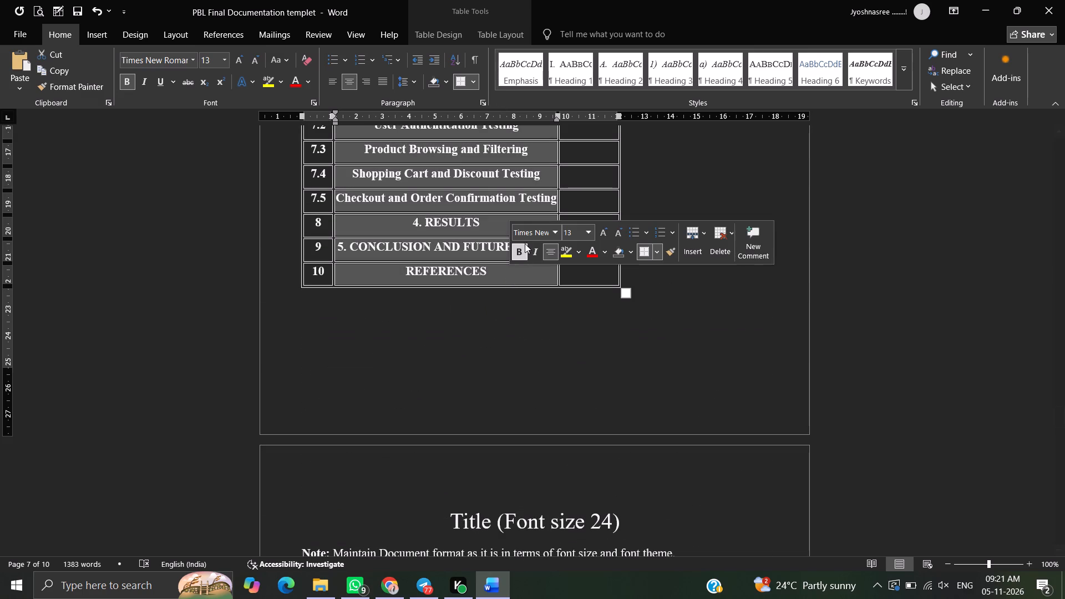
click(525, 248)
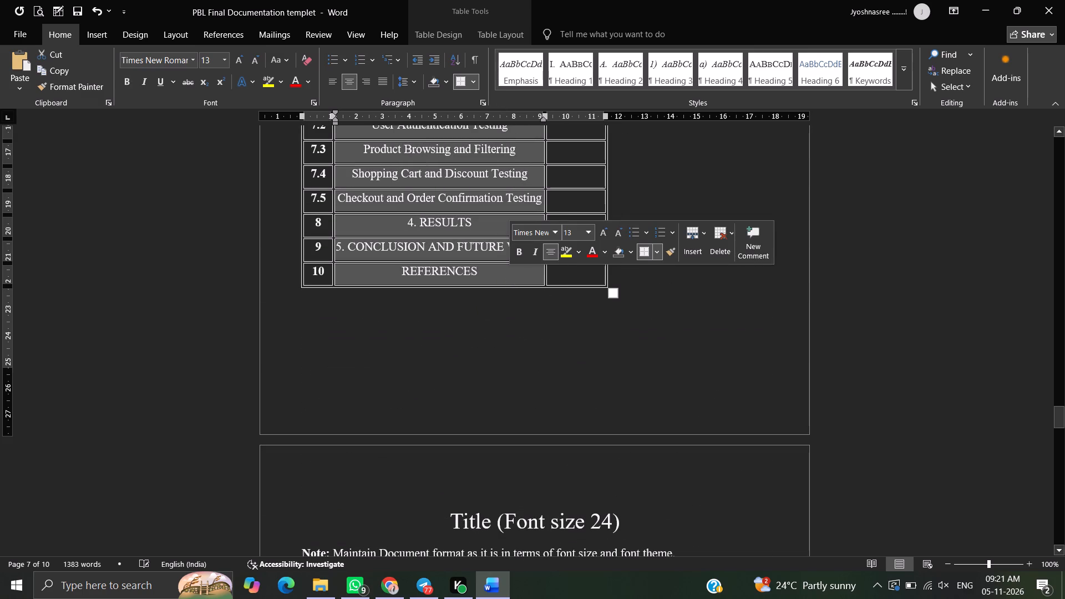
click(605, 333)
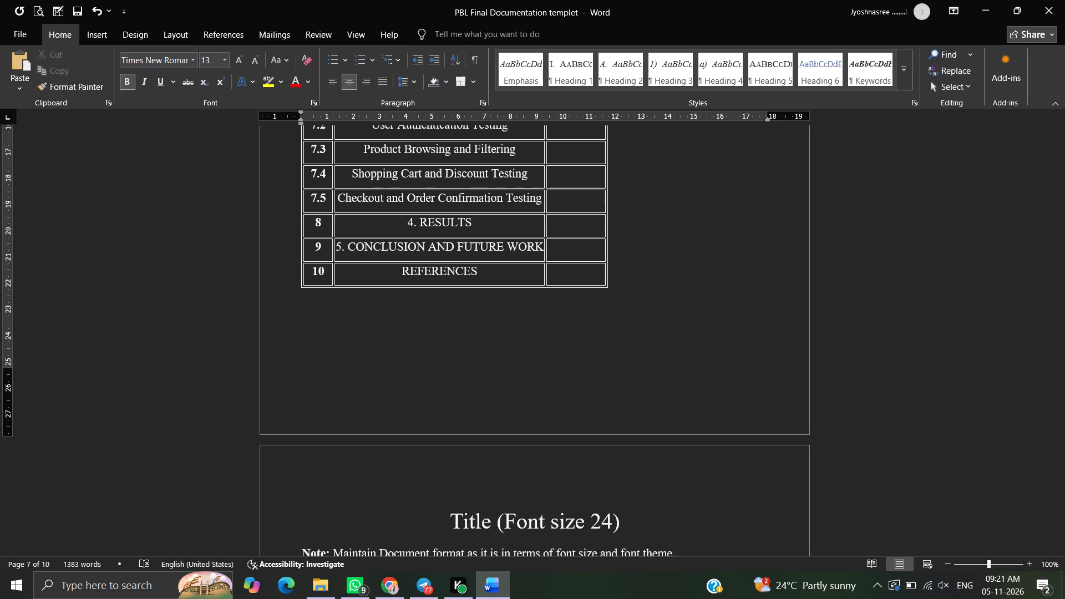
Enlarge the Table of Contents table to about the full text width, with slightly taller rows.
scroll(605, 333, up, 9)
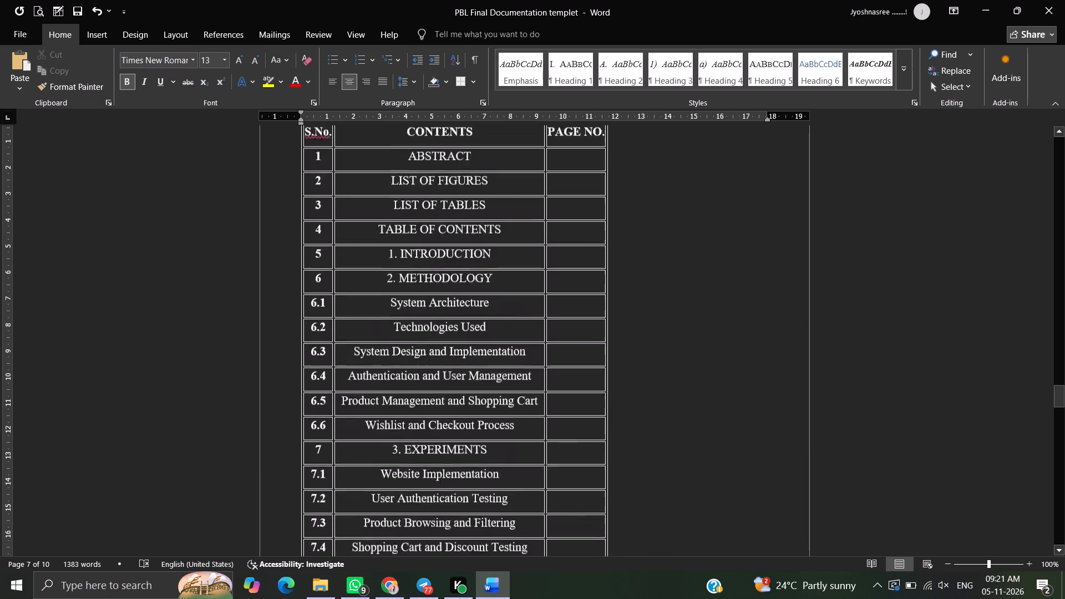
scroll(605, 333, down, 3)
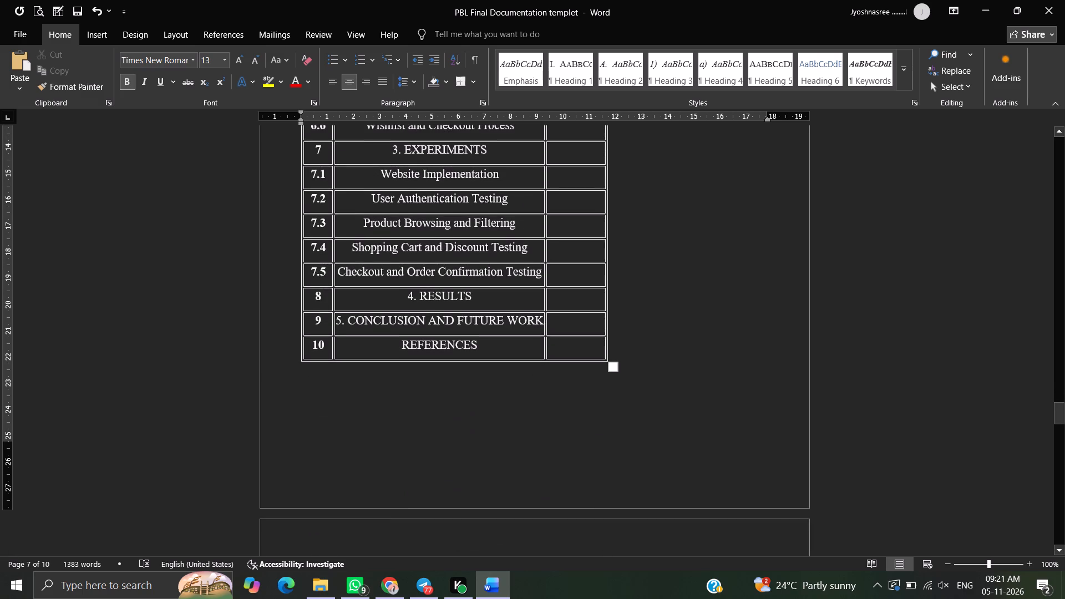
drag(615, 368, 627, 368)
drag(627, 368, 759, 372)
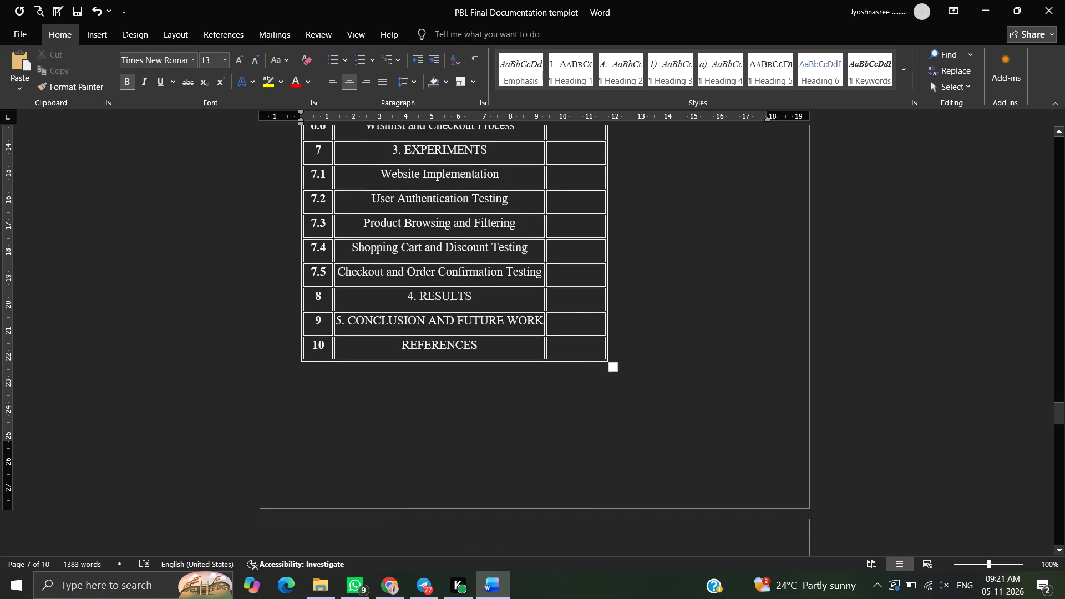
click(582, 324)
drag(616, 370, 711, 377)
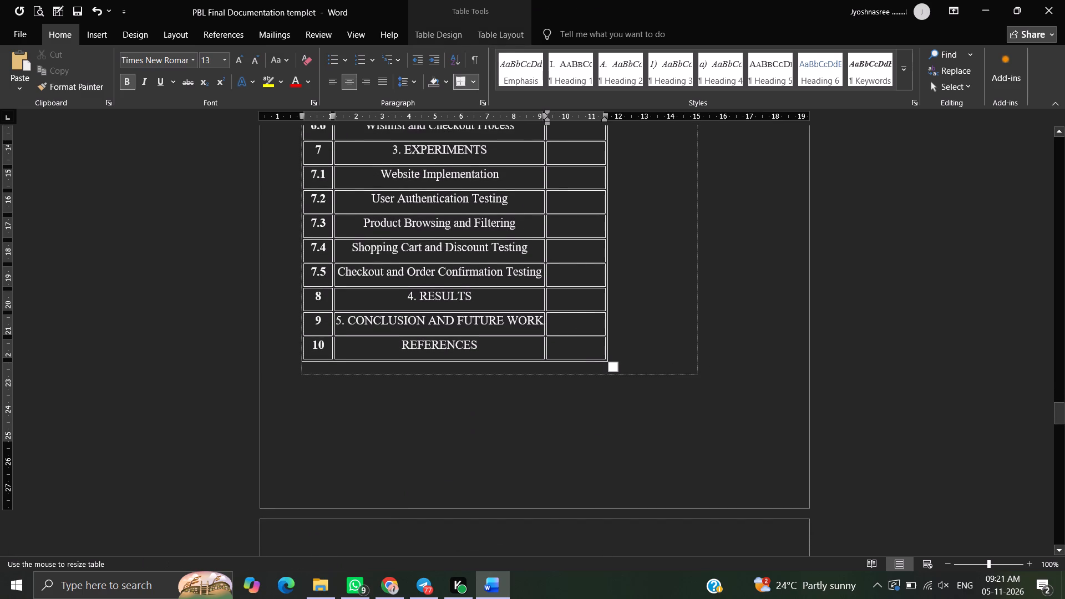
drag(711, 377, 767, 387)
Review the resized Table of Contents table and the template page with the Title, Introduction and Methodology sections.
scroll(767, 387, down, 1)
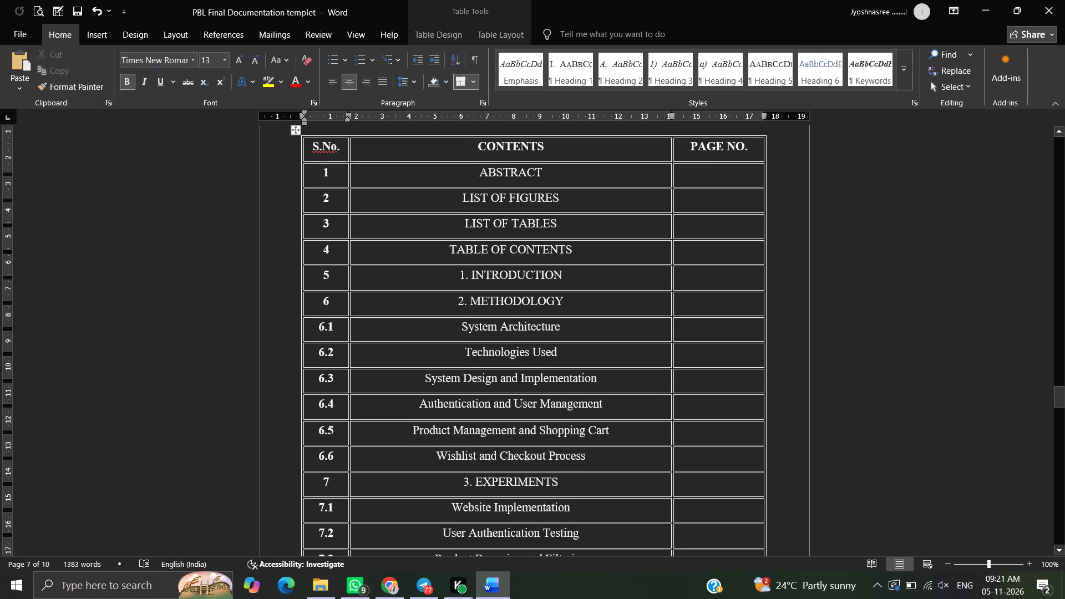
scroll(767, 387, down, 1)
scroll(767, 387, up, 1)
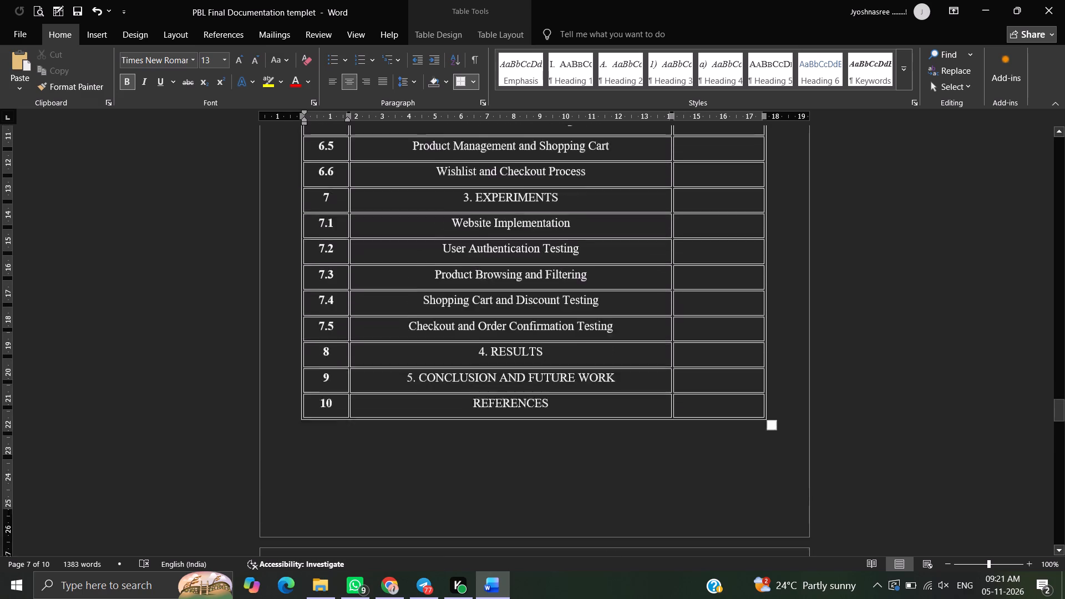
scroll(767, 387, up, 6)
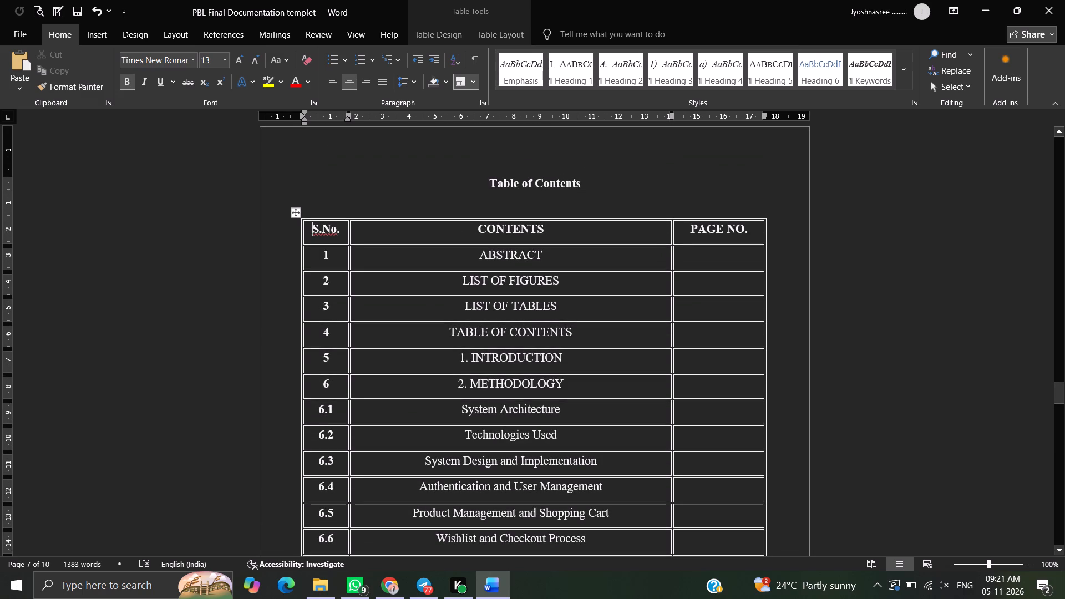
scroll(553, 335, down, 5)
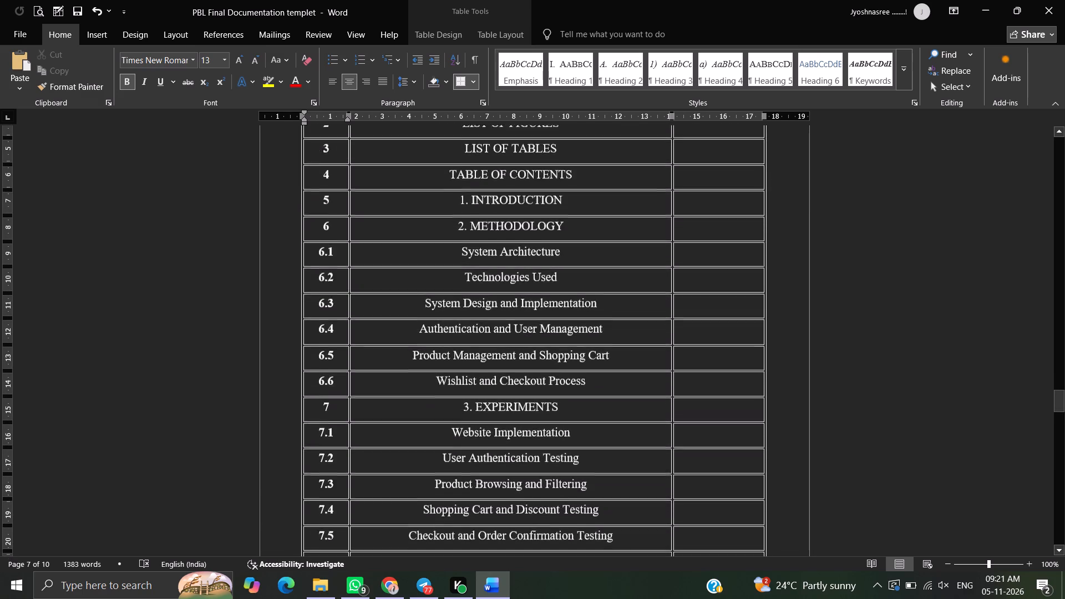
scroll(553, 335, down, 6)
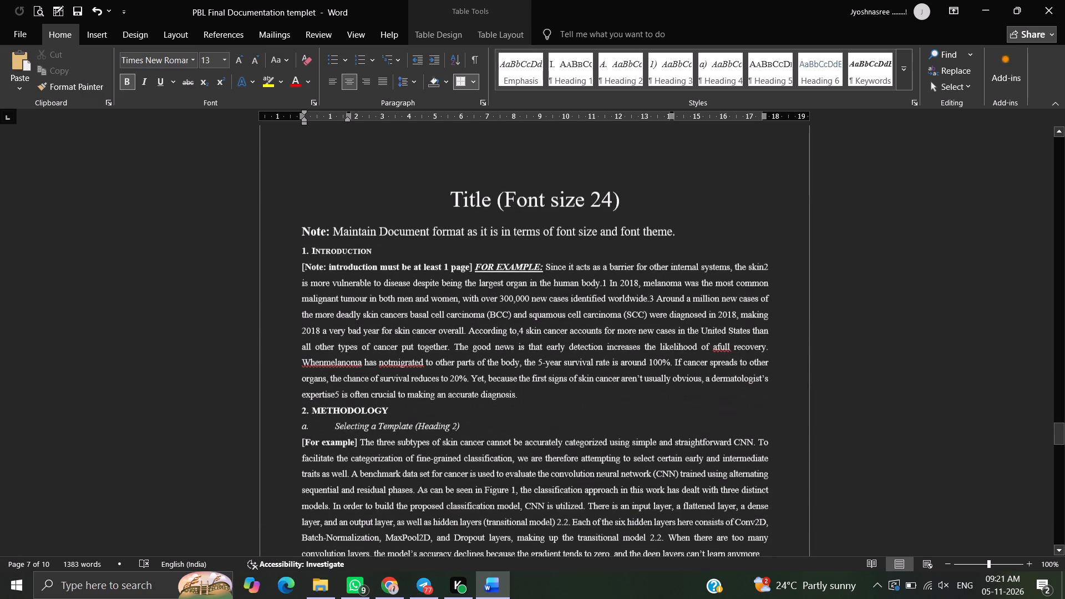
scroll(553, 335, down, 2)
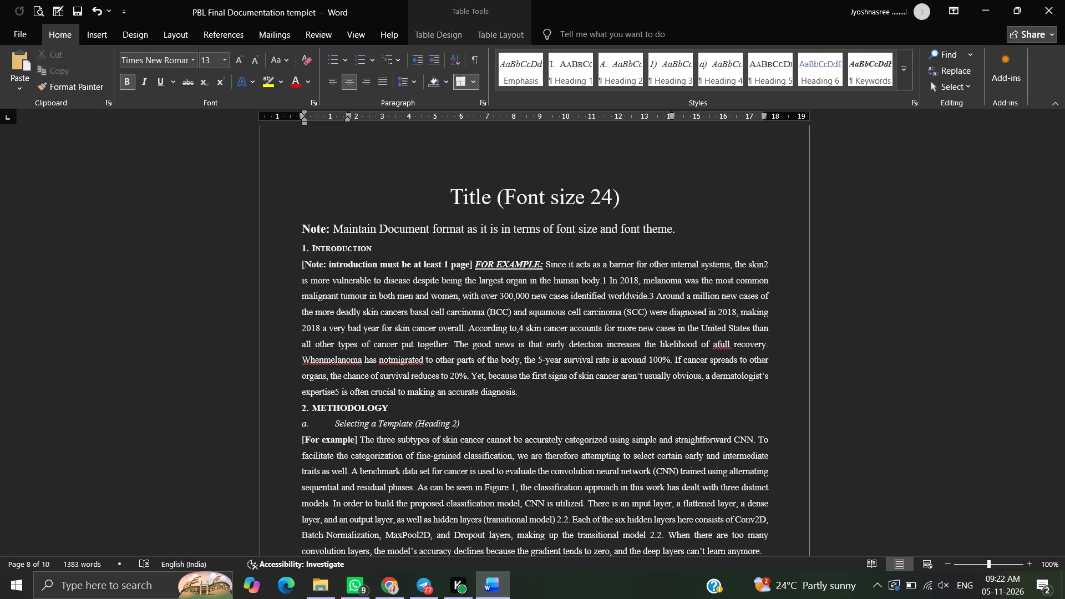
scroll(553, 335, down, 1)
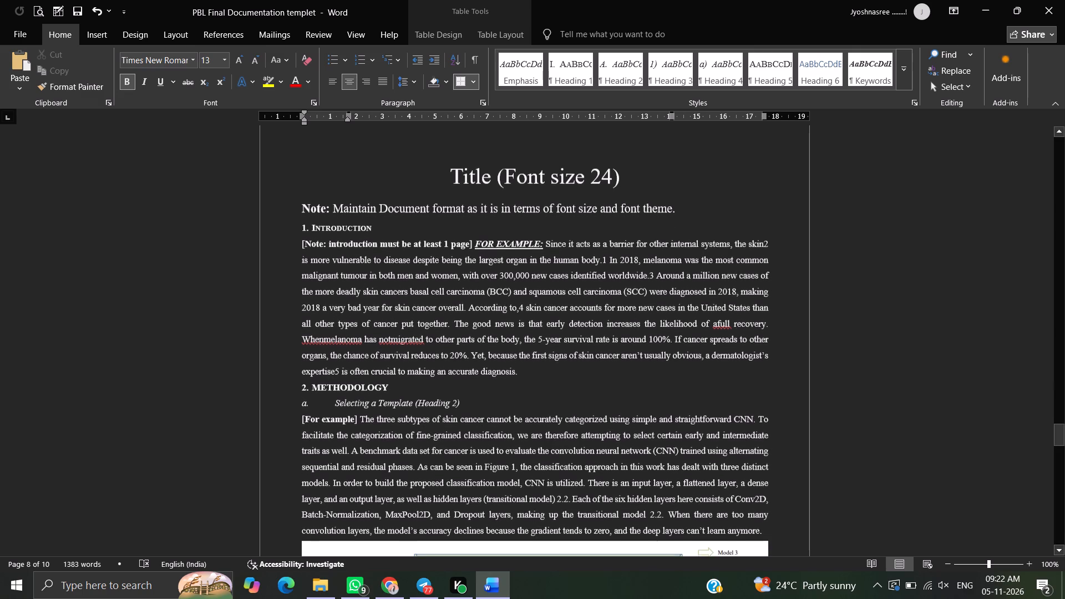
scroll(553, 335, down, 1)
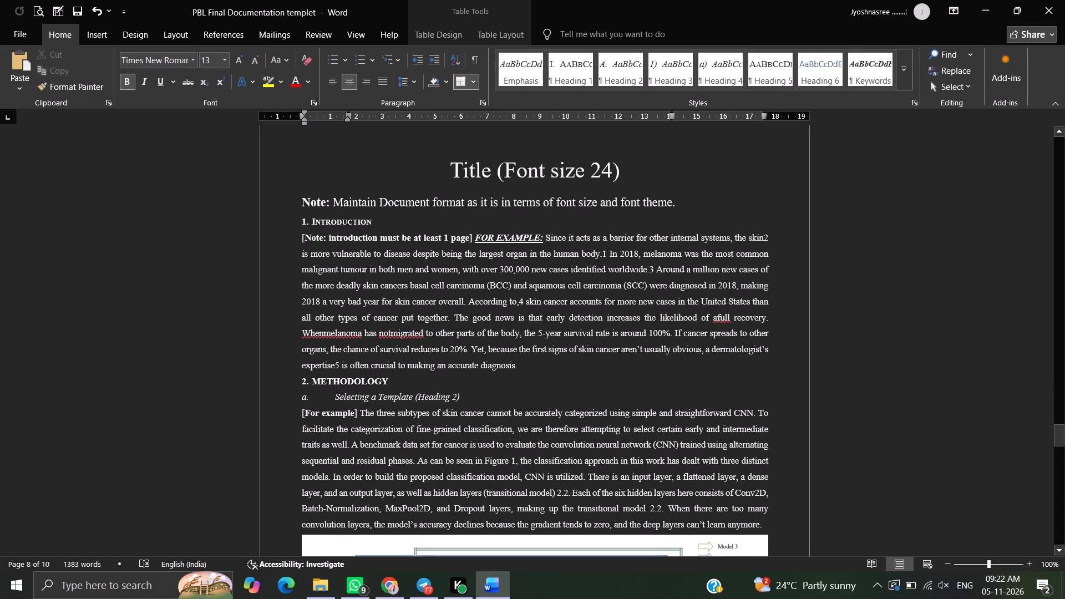